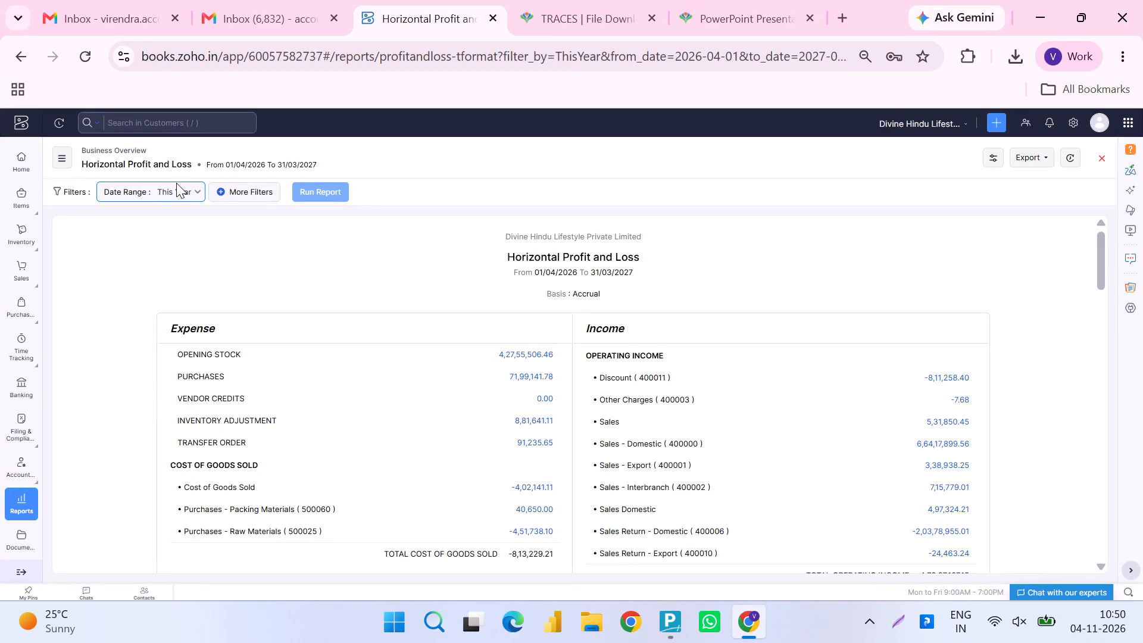
Open the Reports Center and view the Sales report category.
left_click(17, 502)
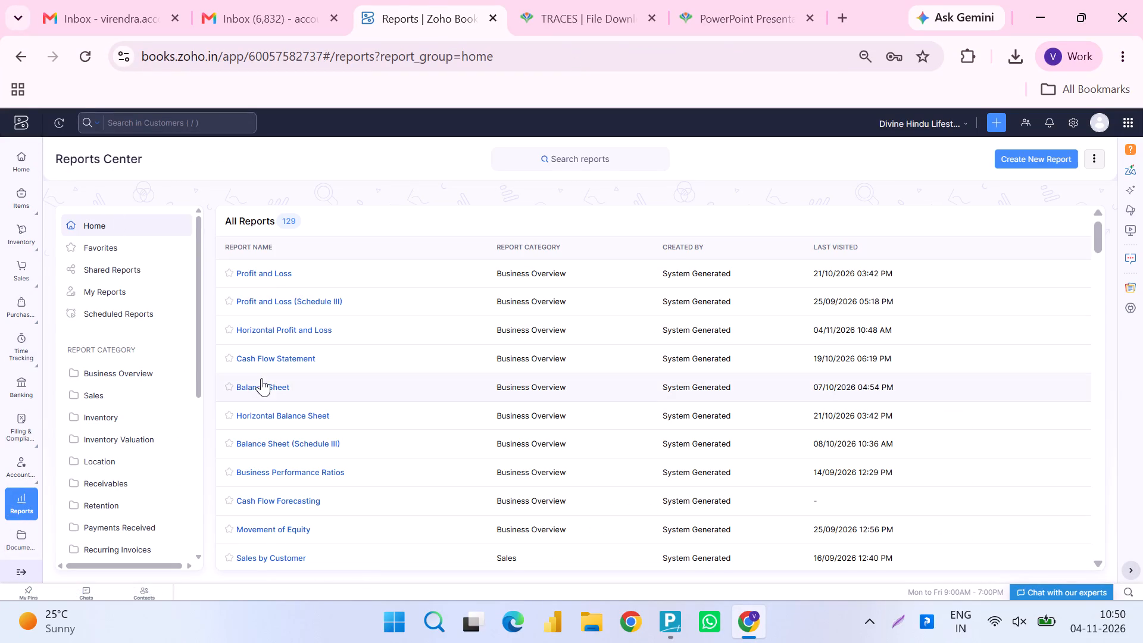
left_click(105, 393)
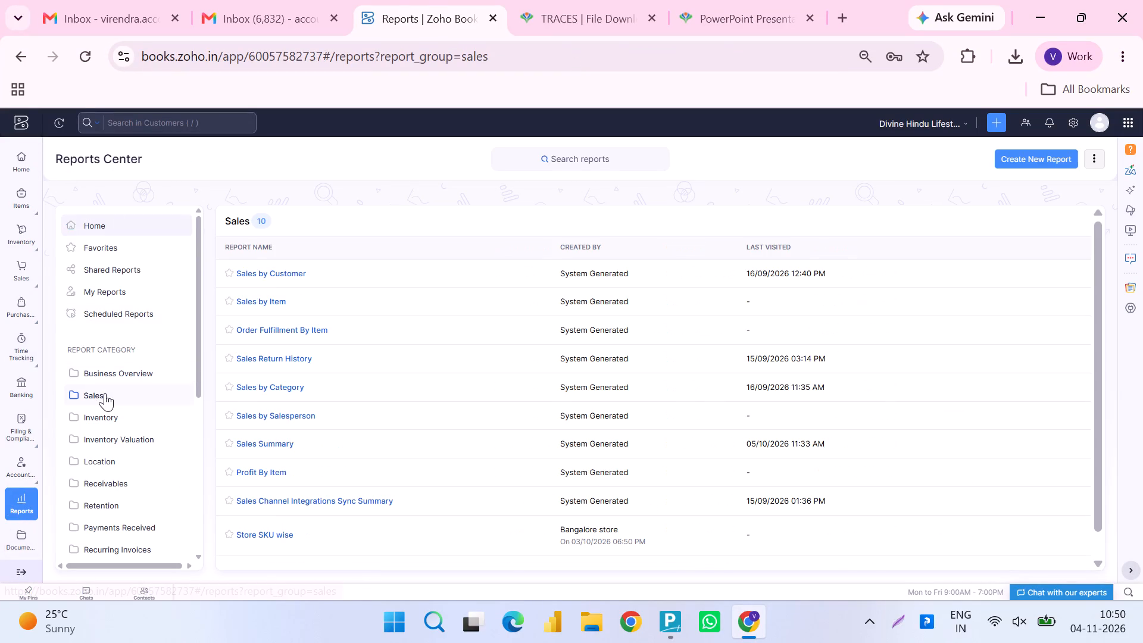
Go to the home dashboard and open the list of sales invoices.
left_click(26, 161)
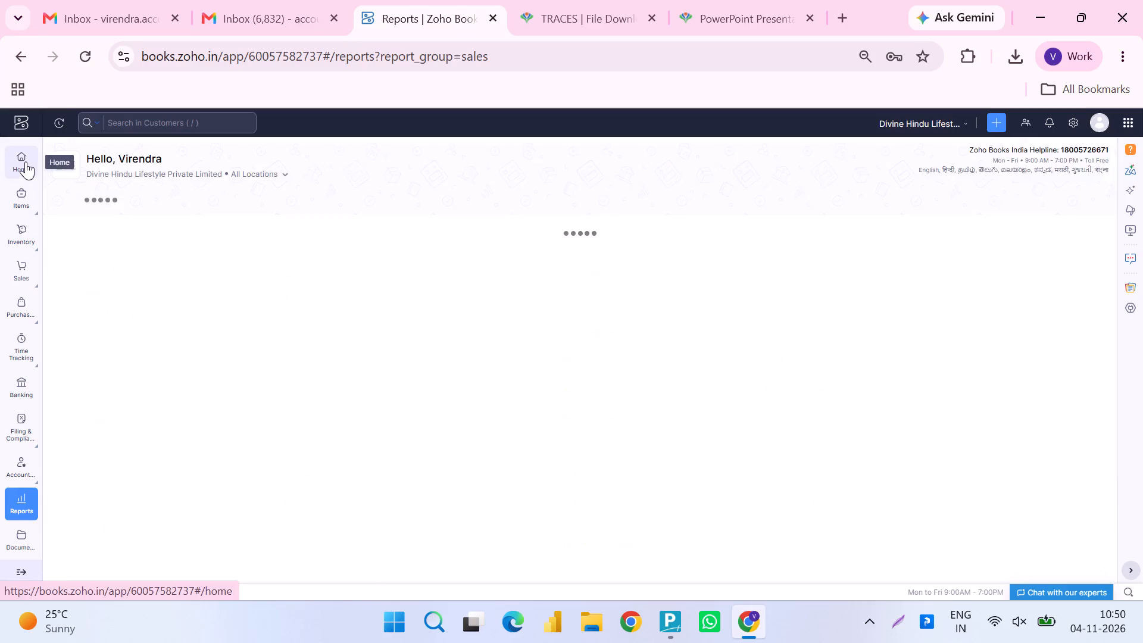
left_click(53, 217)
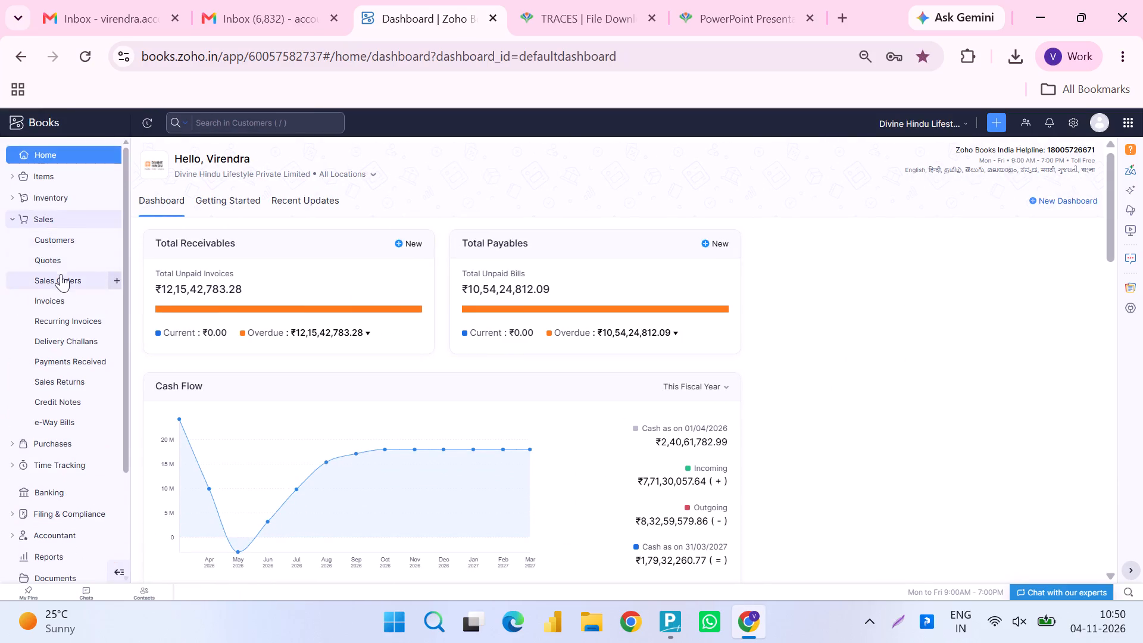
left_click(59, 299)
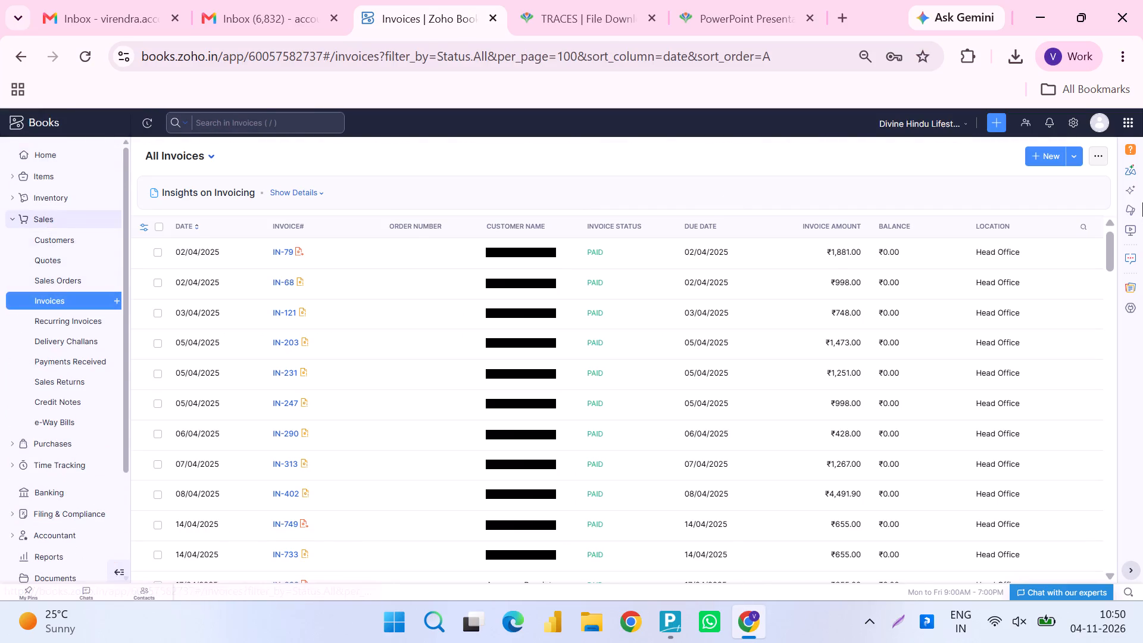
Start an invoice export and set its date range from 01/04/2026 to 31/10/2026.
left_click(1101, 153)
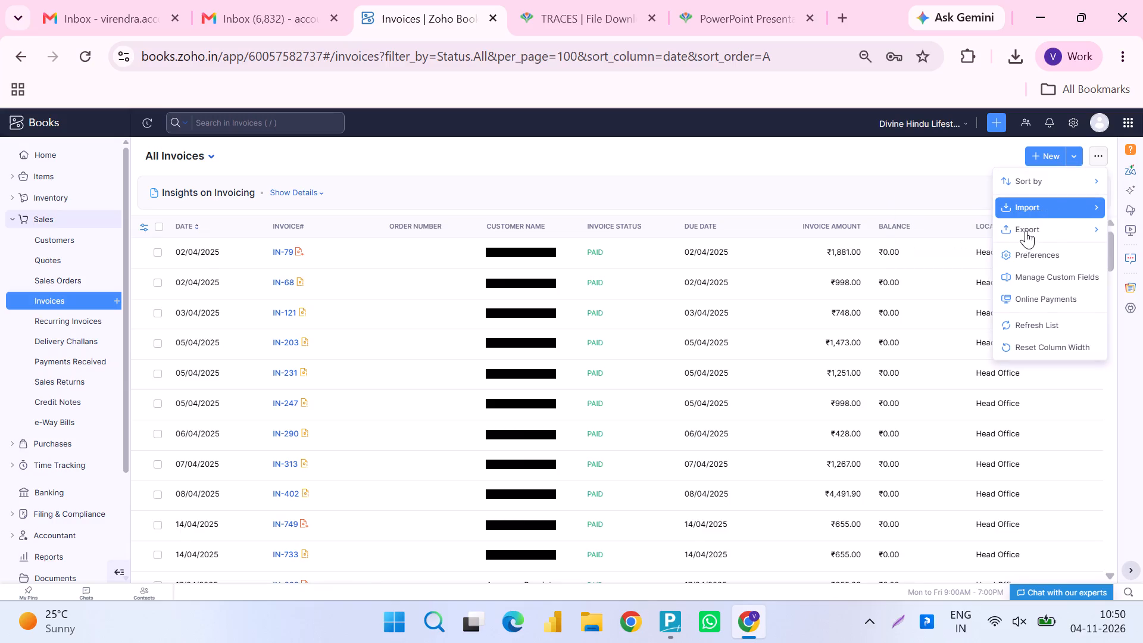
left_click(941, 238)
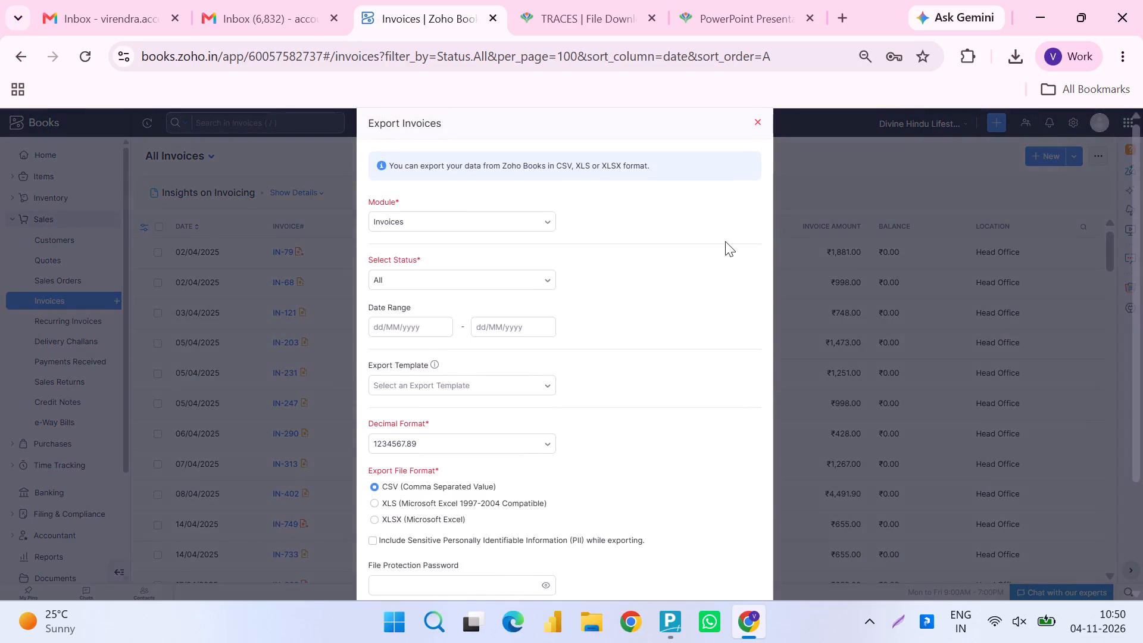
scroll(474, 319, "down", 4)
scroll(464, 389, "up", 3)
left_click(419, 326)
type("01/04/2026")
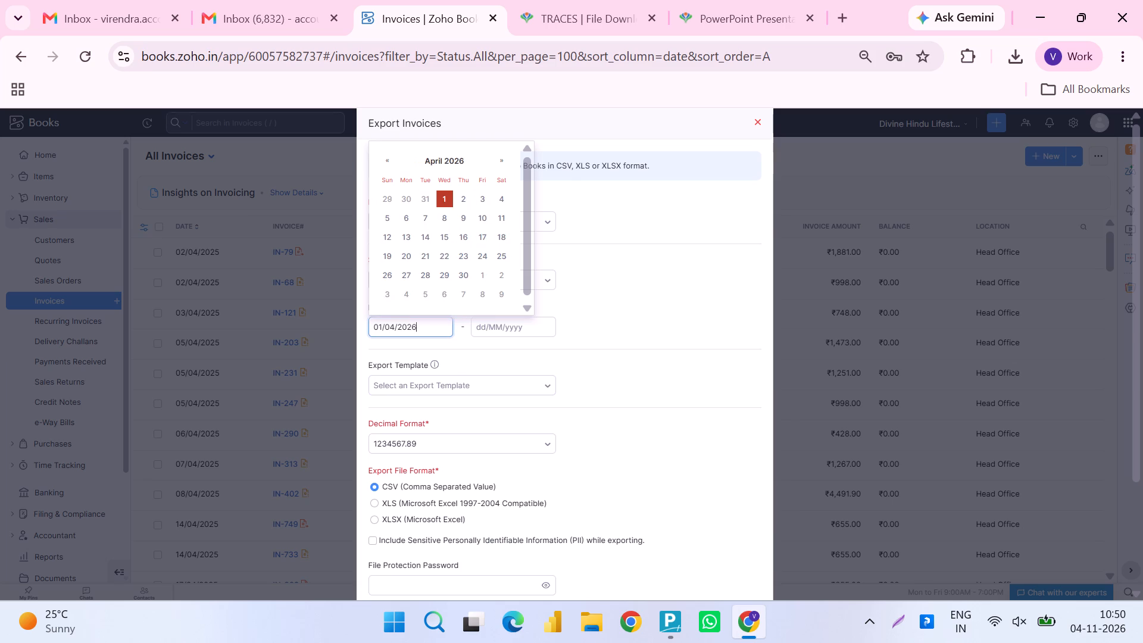
key("Tab")
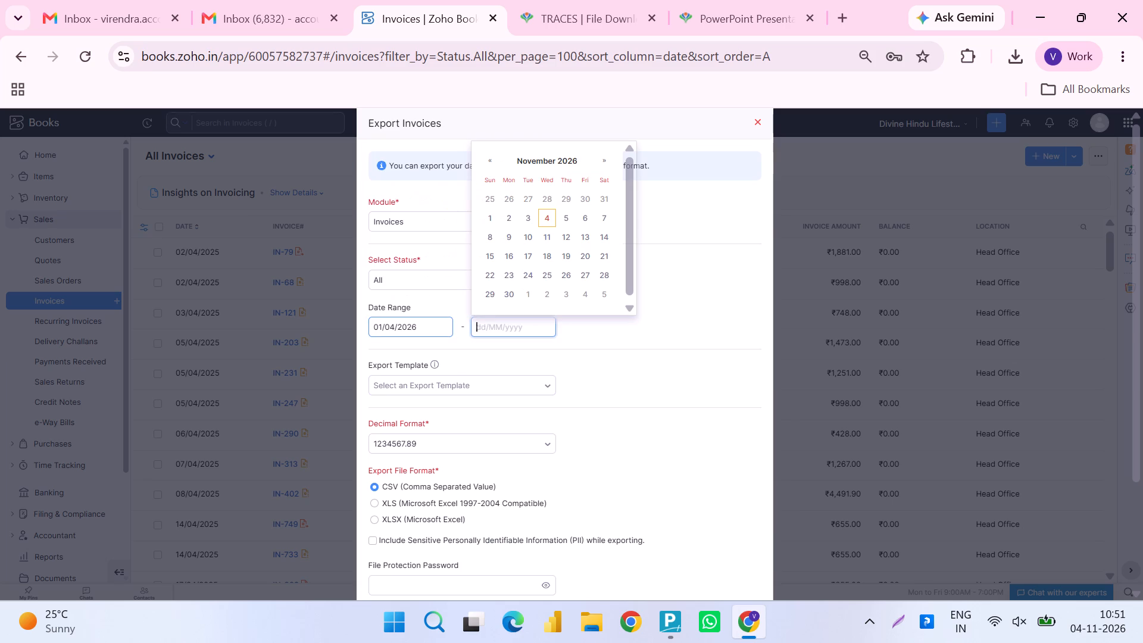
type("31/10/2026")
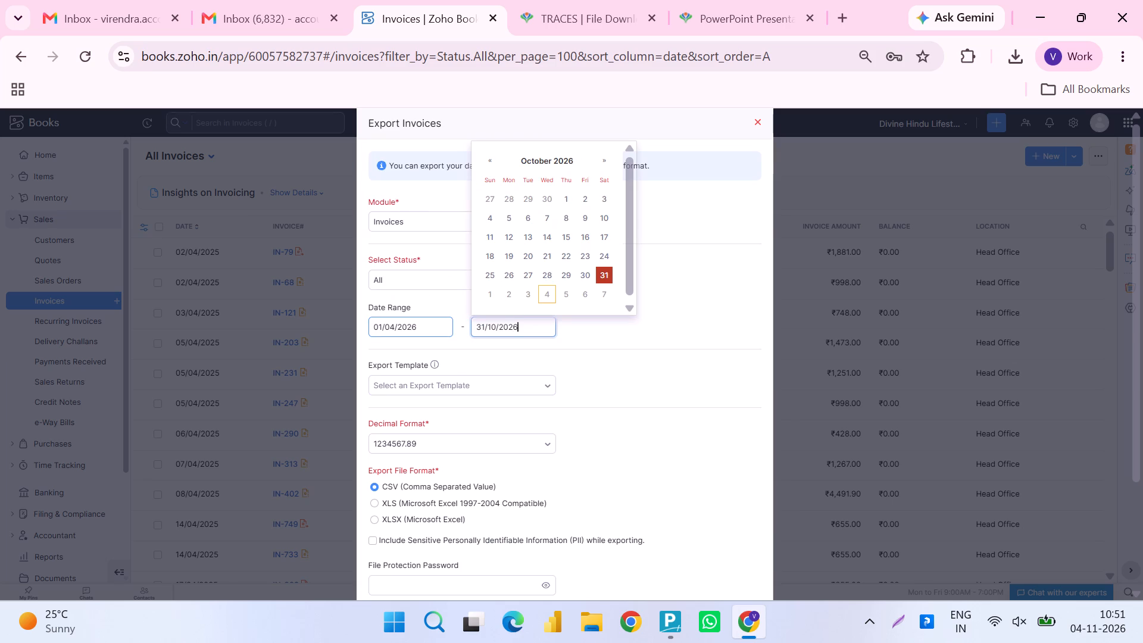
key("Return")
key("Tab")
key("Tab")
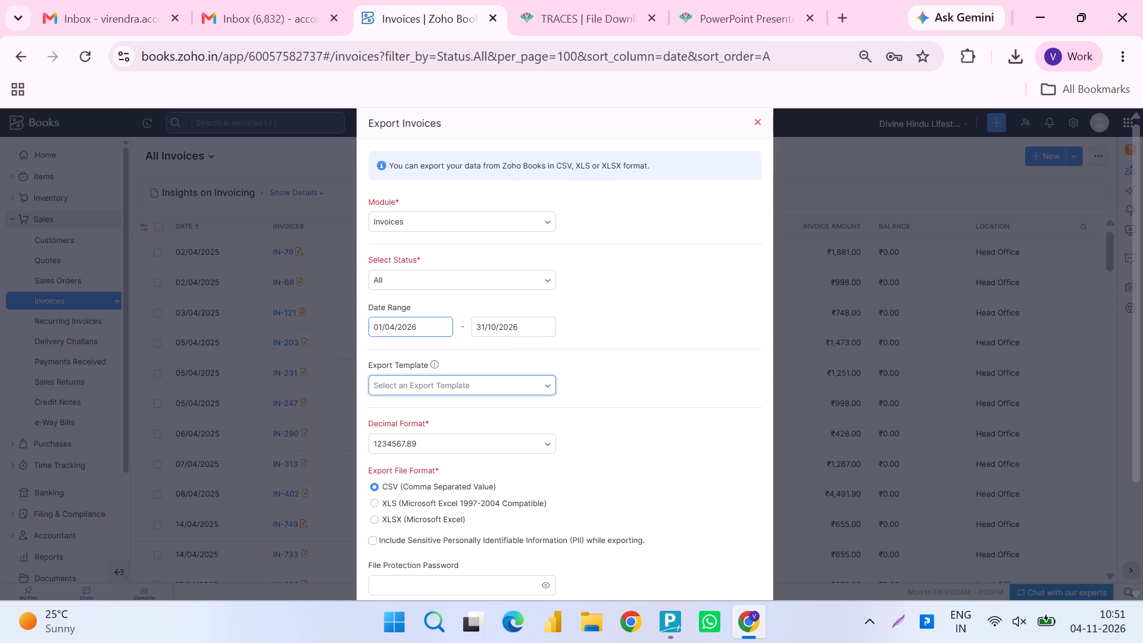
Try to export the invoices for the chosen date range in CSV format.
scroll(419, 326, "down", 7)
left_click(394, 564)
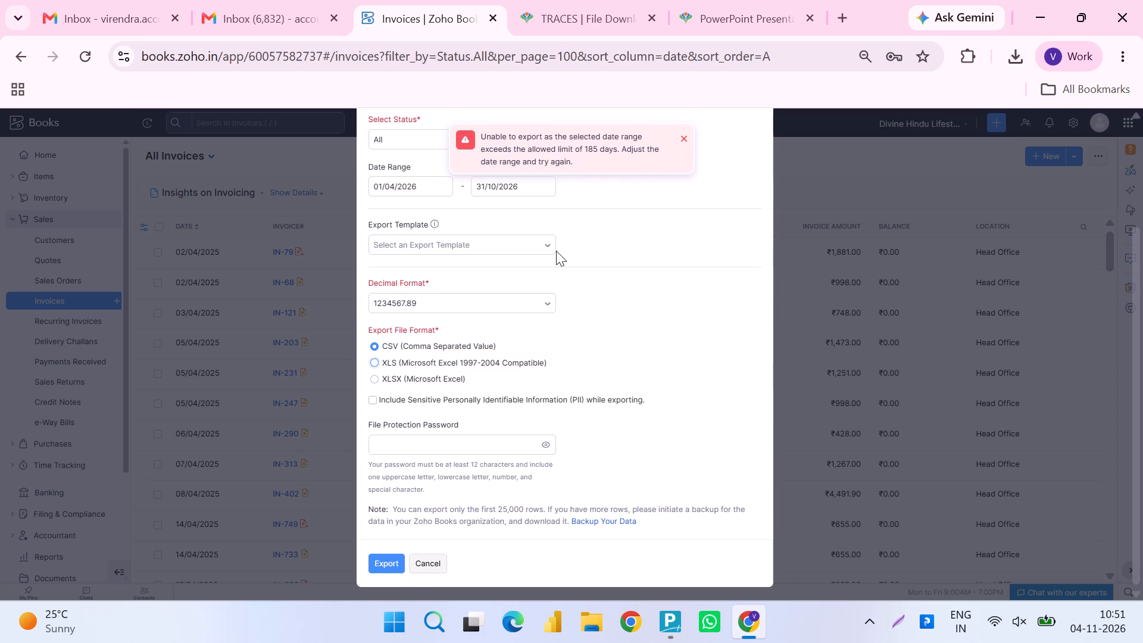
Set the end date of the invoice export range to 30/09/2026.
left_click(536, 192)
key("shift+super+F23")
key("shift+super+F23")
key("shift+super+F23")
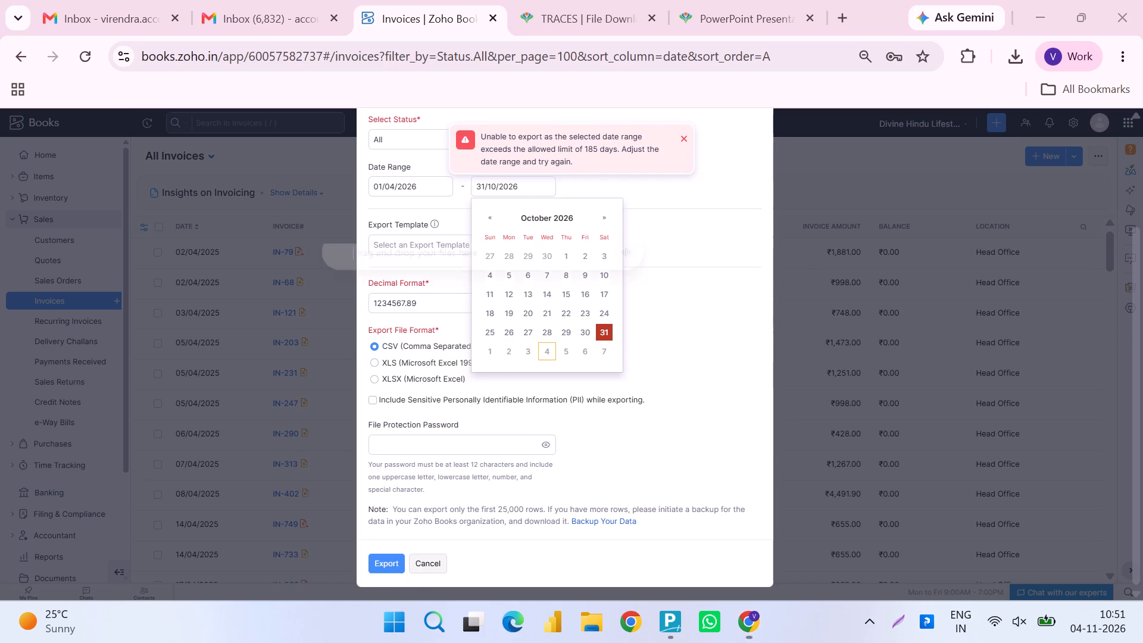
key("Left")
key("Left")
key("Left")
key("Left")
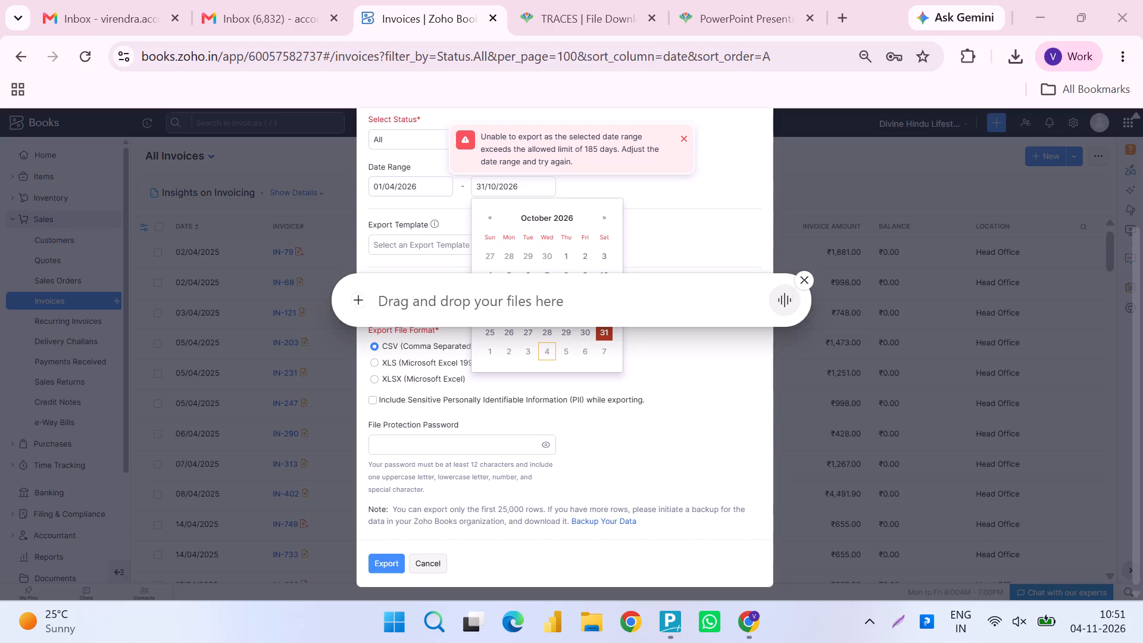
key("shift+super+F23")
key("Left")
key("Left")
key("Left")
key("Left")
key("Left")
key("Left")
key("Left")
key("Left")
key("Left")
key("Left")
key("Left")
key("Left")
key("Left")
key("Left")
key("Left")
key("Left")
key("Left")
key("Left")
key("Left")
key("Left")
key("Left")
key("Left")
key("Left")
key("Left")
key("Left")
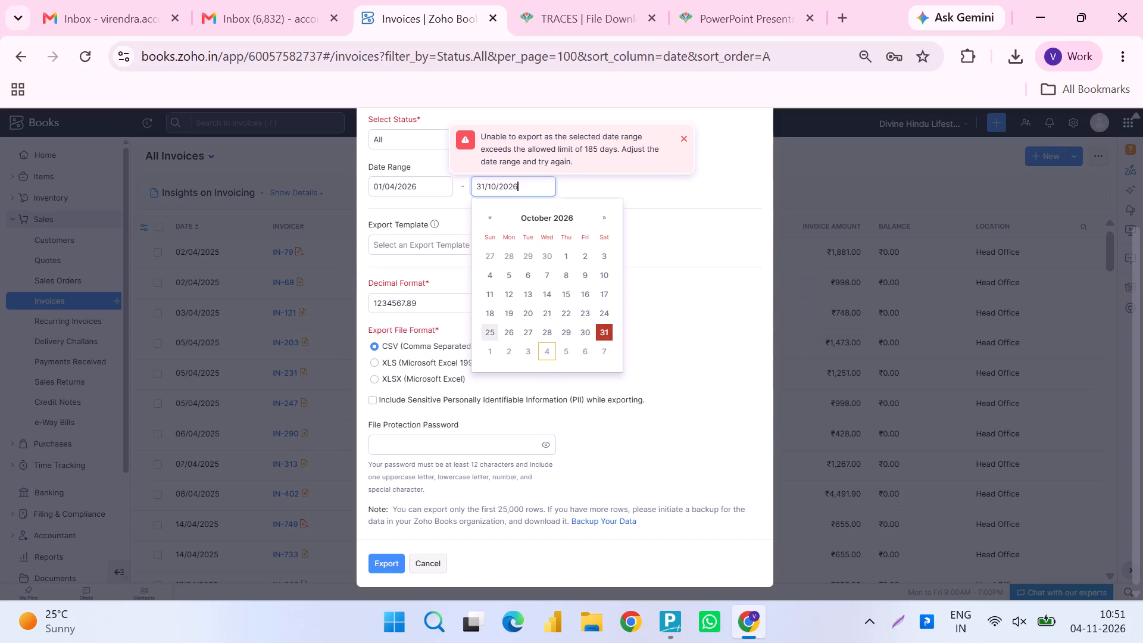
key("Left")
key("Left")
key("Left")
key("Left")
key("Left")
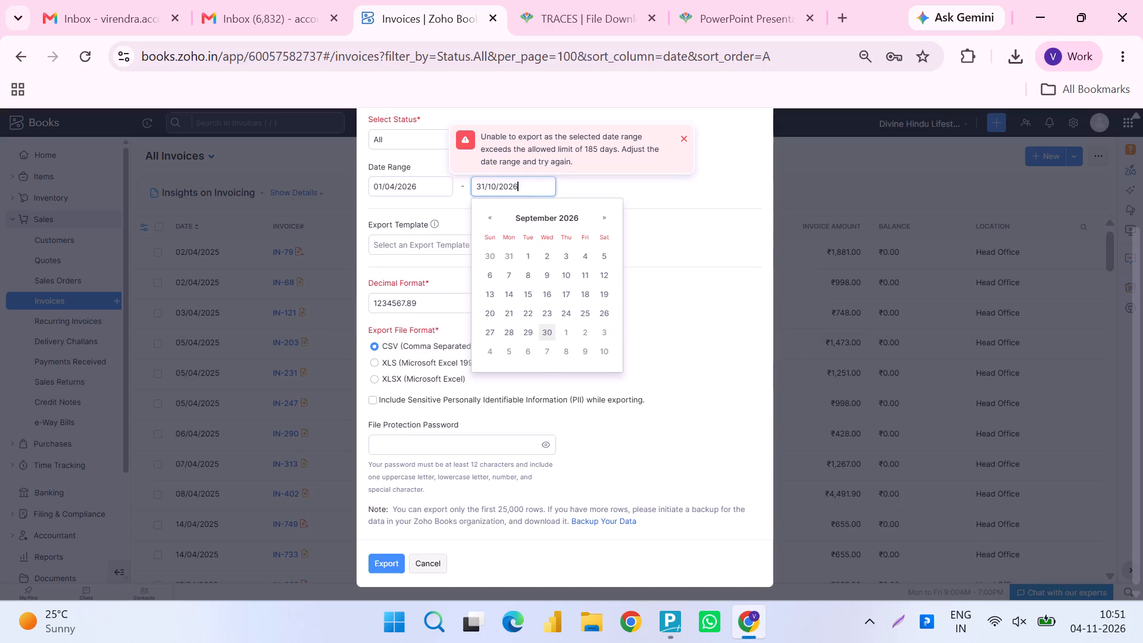
key("Return")
Export the invoices in CSV format with no template or file password.
key("Tab")
key("Tab")
key("Tab")
key("Tab")
key("Tab")
key("Tab")
key("Tab")
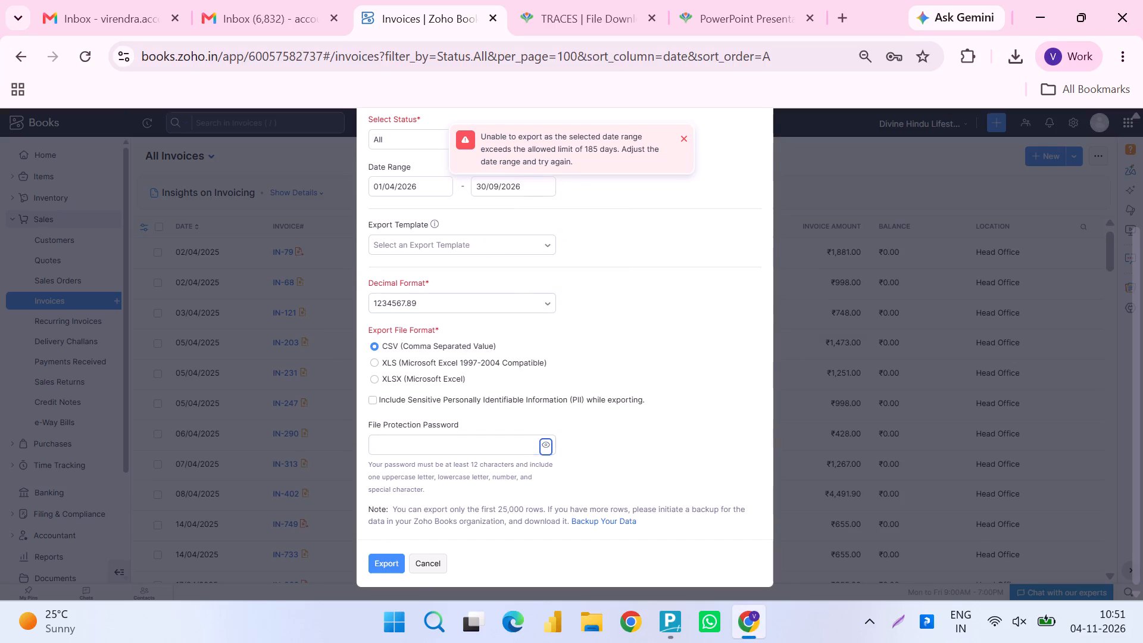
key("Tab")
key("Tab")
key("Return")
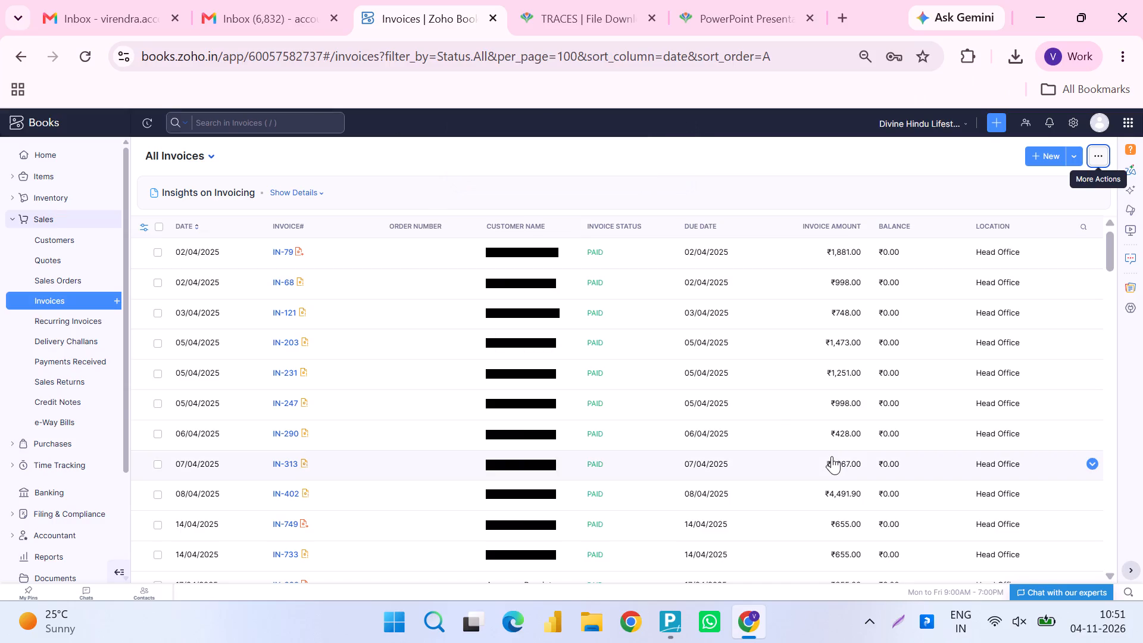
Look through the first pages of the invoice list in ascending date order, checking invoice dates.
scroll(933, 355, "down", 12)
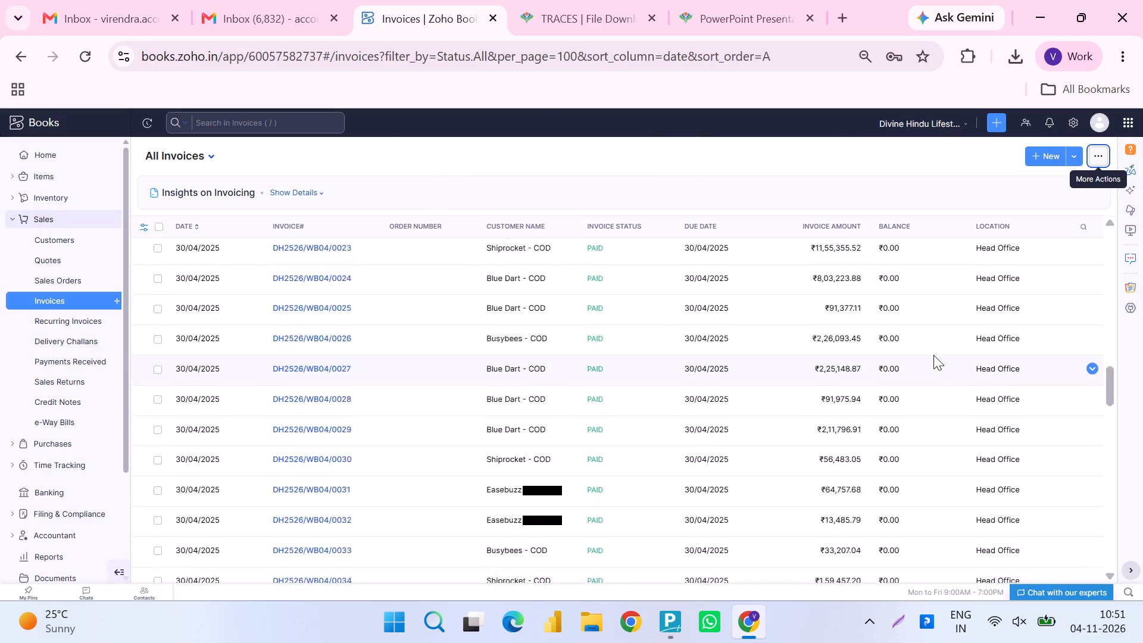
scroll(933, 355, "down", 20)
scroll(933, 355, "down", 6)
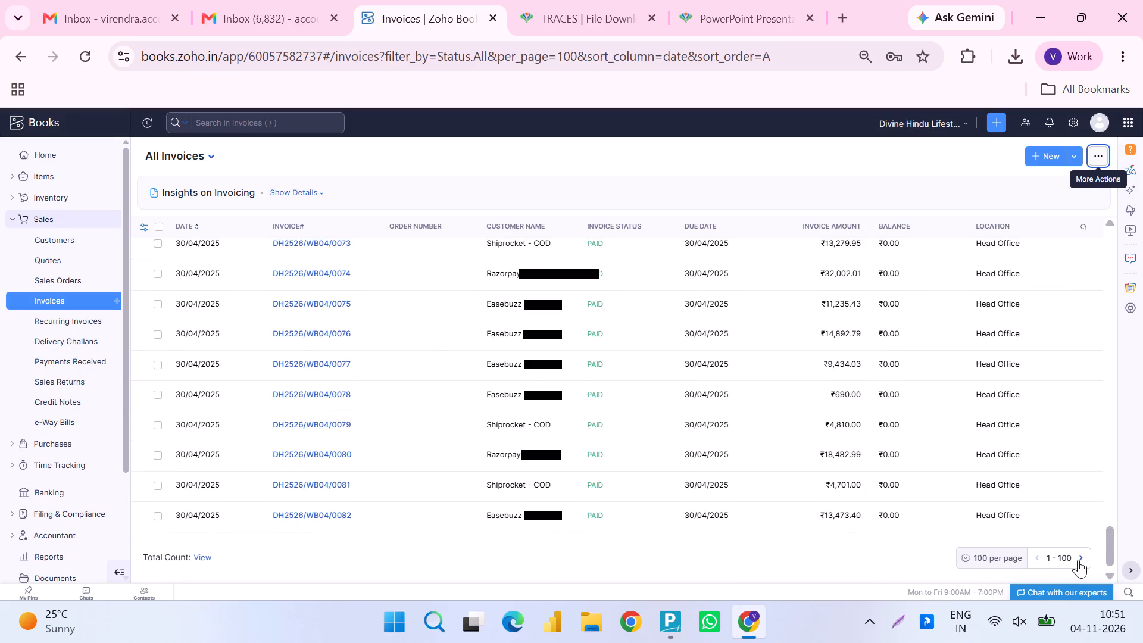
double_click(1079, 560)
scroll(1079, 560, "down", 20)
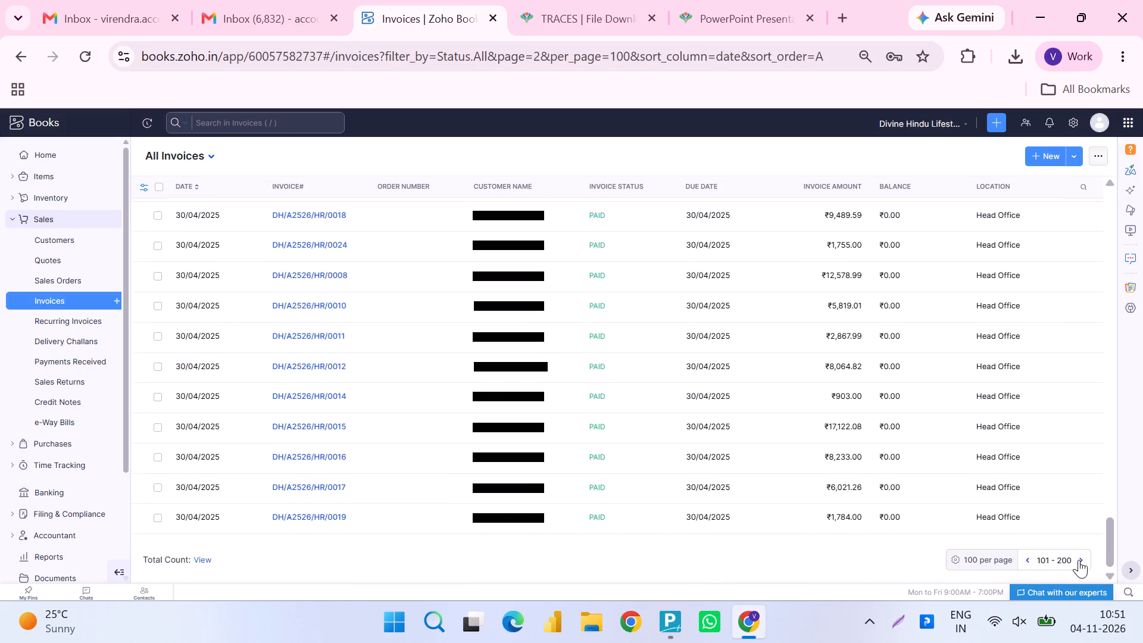
double_click(1080, 554)
scroll(1080, 554, "down", 18)
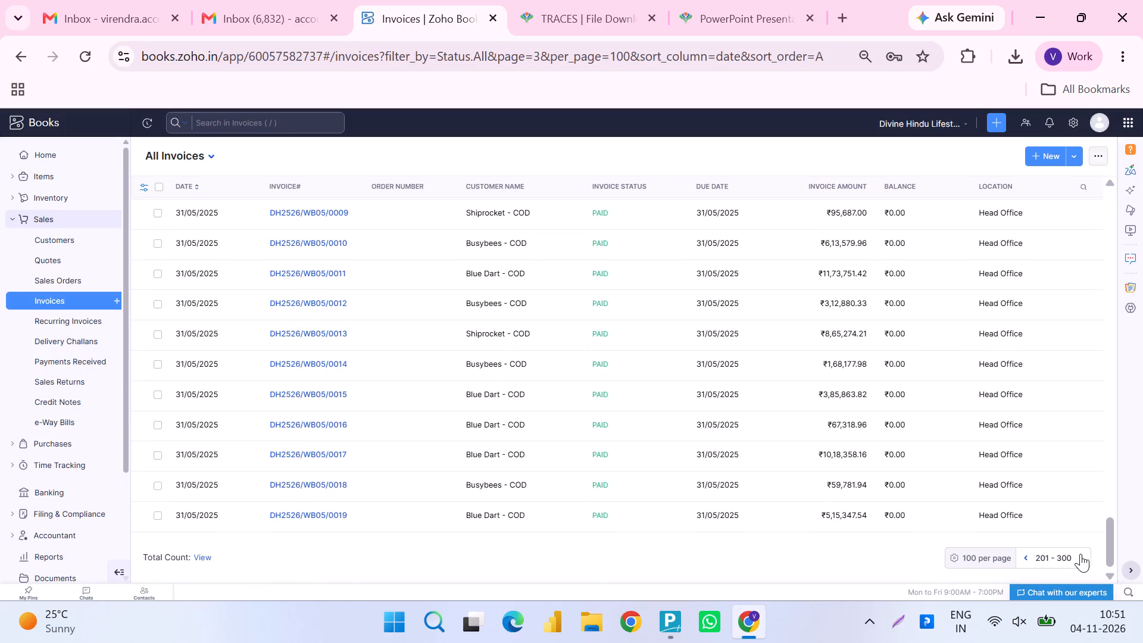
left_click(1080, 553)
scroll(782, 376, "up", 12)
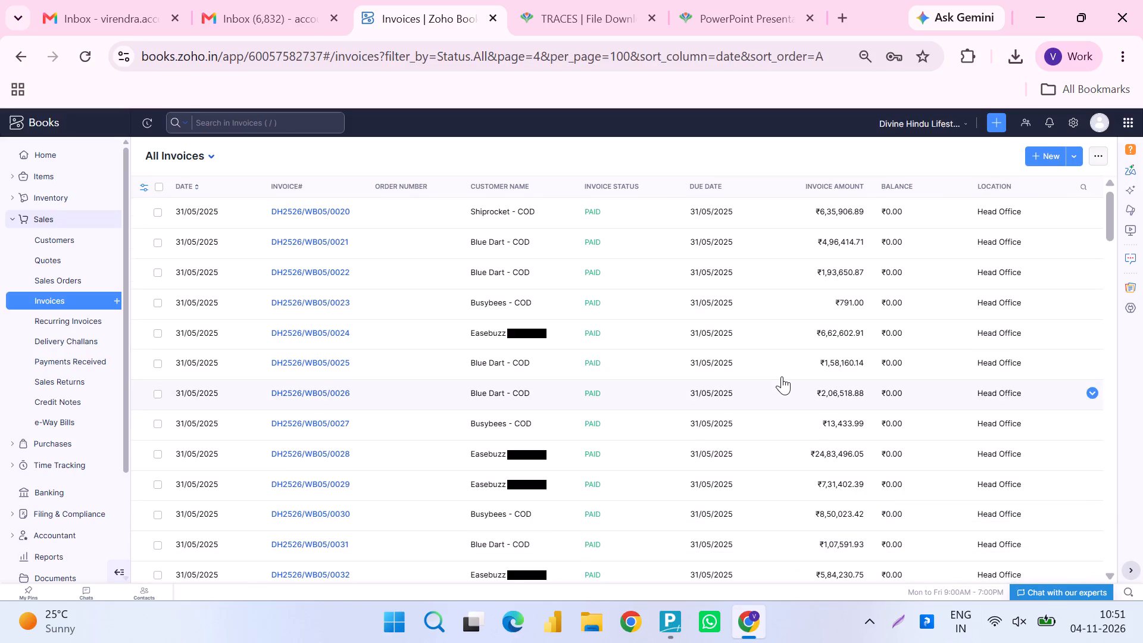
scroll(782, 376, "up", 9)
scroll(664, 222, "up", 20)
scroll(664, 222, "up", 10)
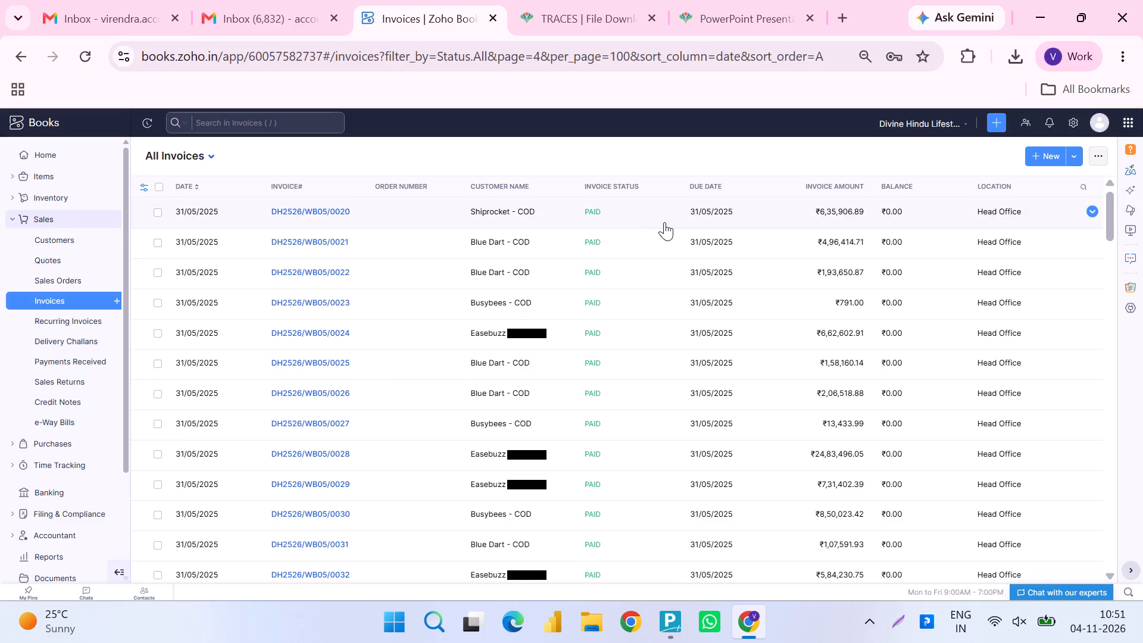
Sort the invoice list by date with the newest invoices first.
left_click(1098, 149)
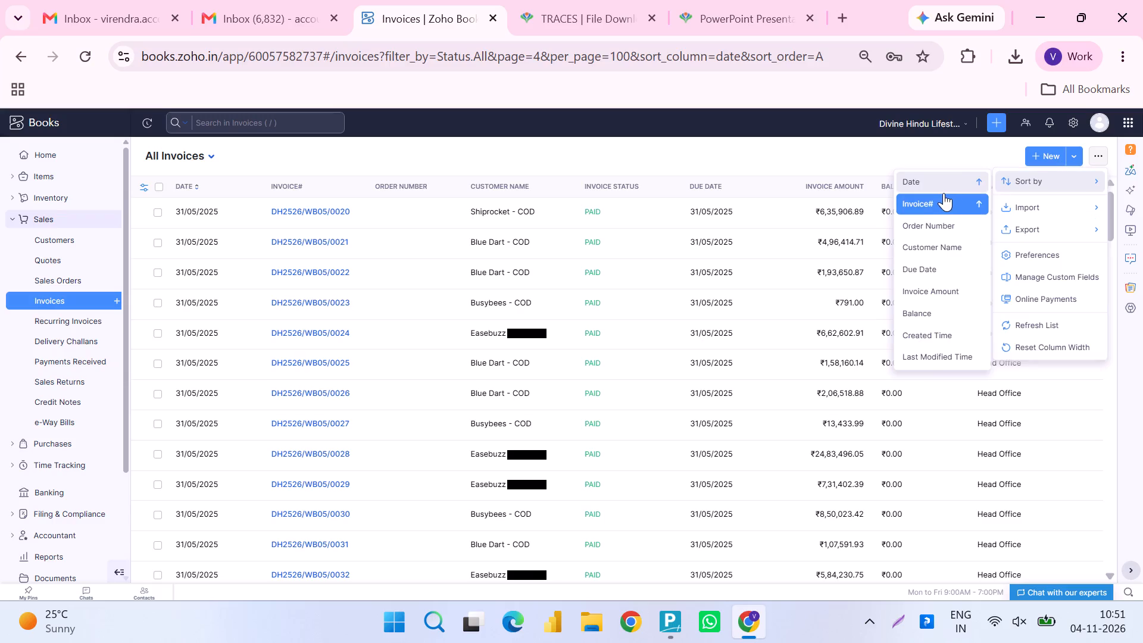
left_click(941, 185)
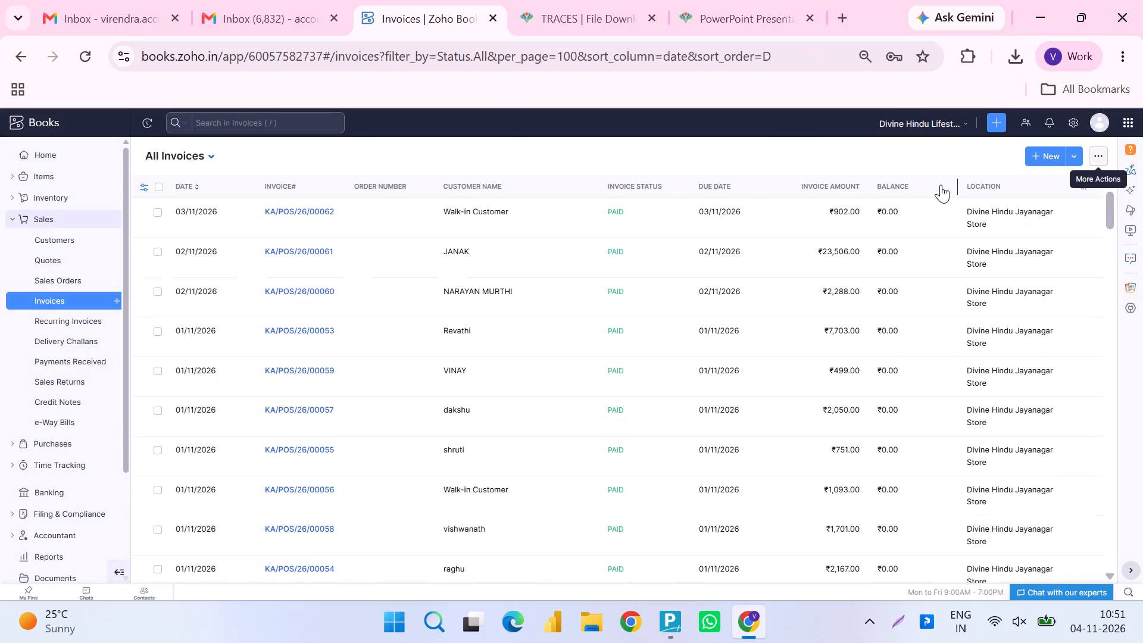
scroll(614, 292, "up", 12)
Look through the newest invoices, checking dates, statuses and locations, and continue to the second page.
scroll(545, 391, "down", 7)
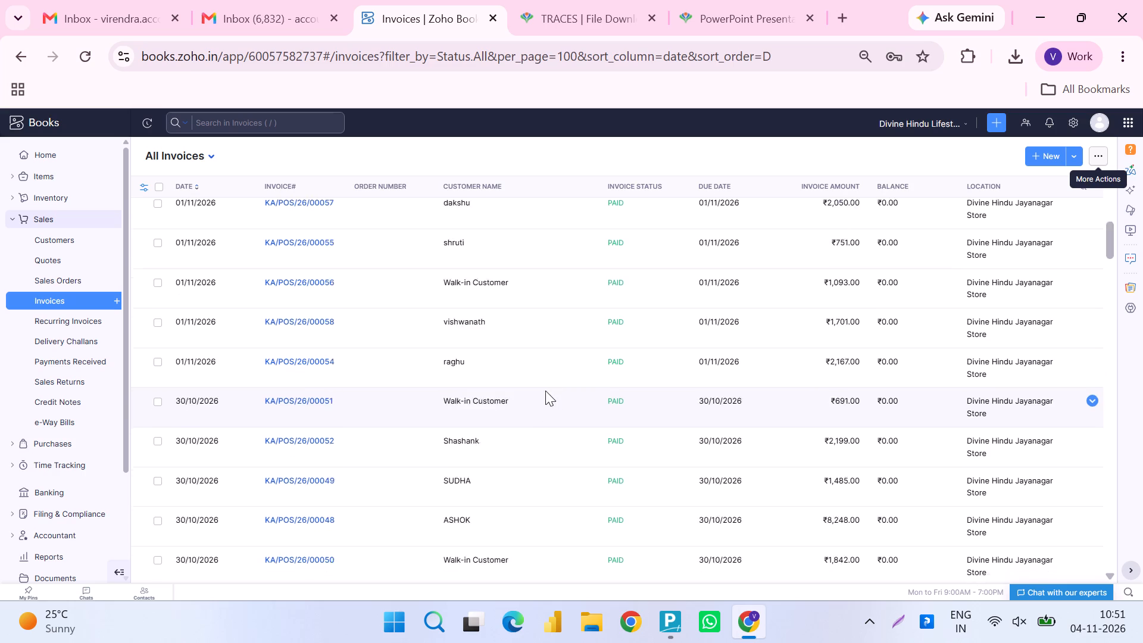
scroll(545, 391, "down", 12)
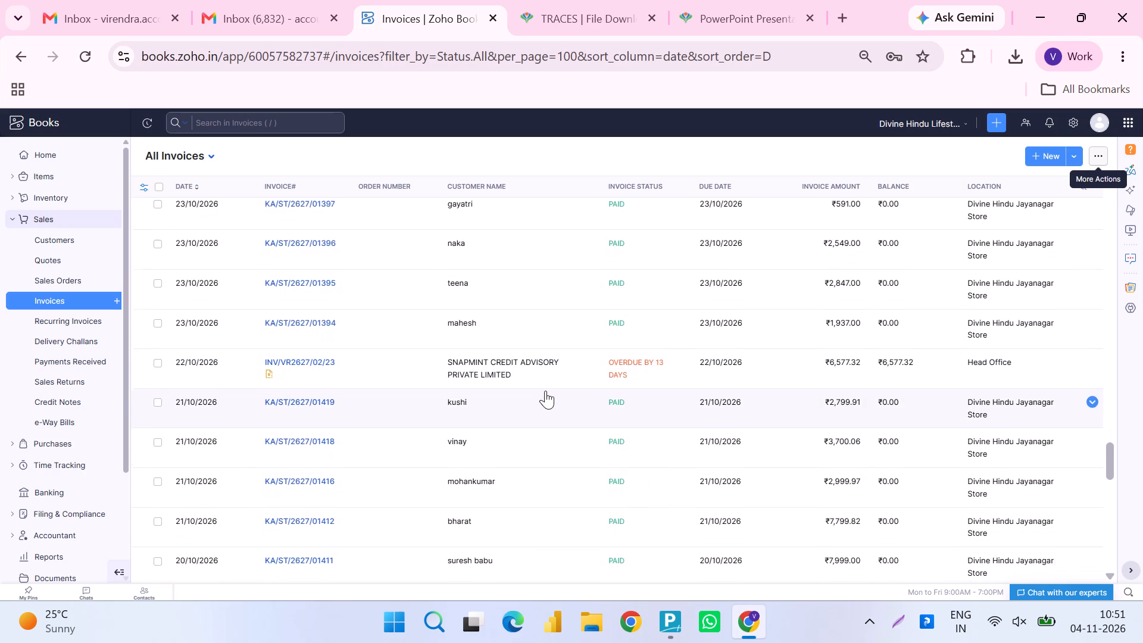
scroll(545, 391, "down", 7)
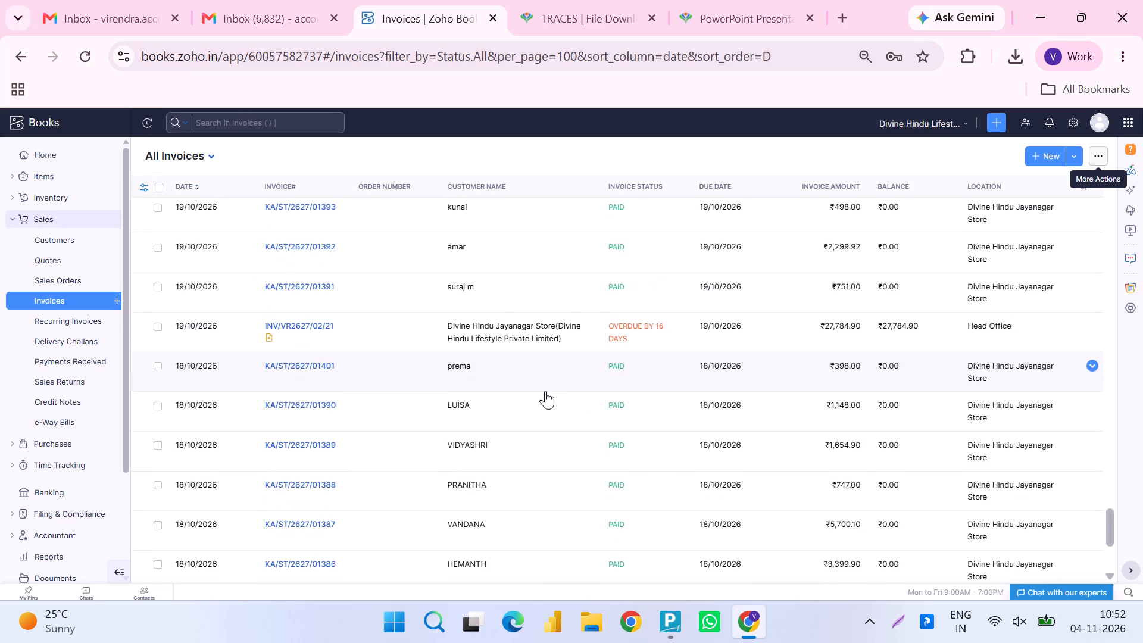
scroll(545, 391, "down", 9)
scroll(545, 391, "up", 6)
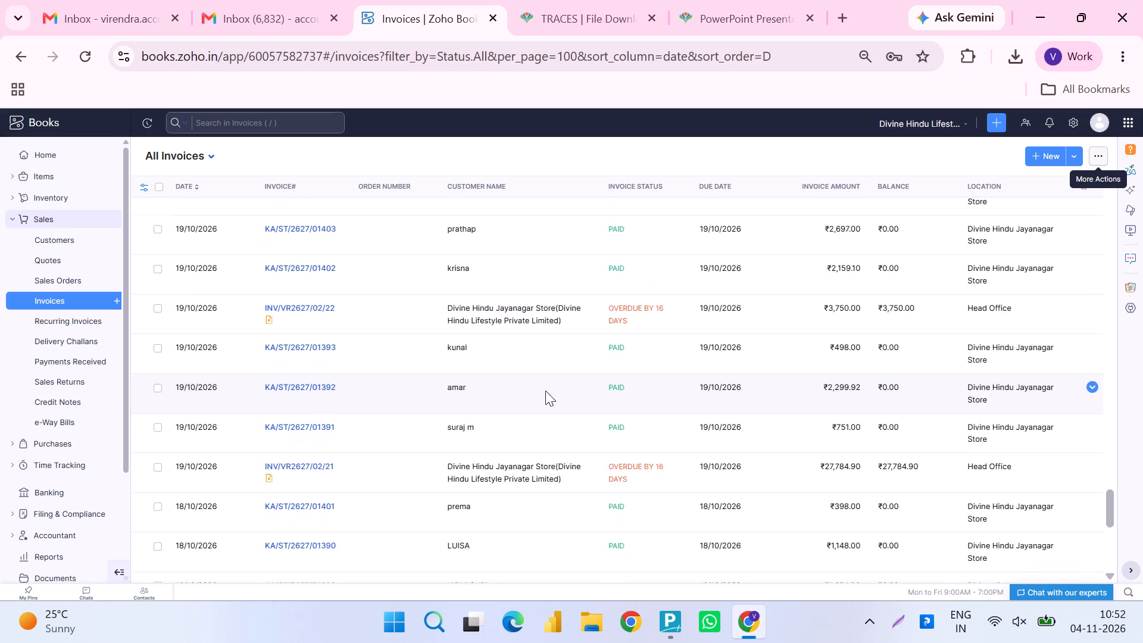
scroll(545, 391, "up", 18)
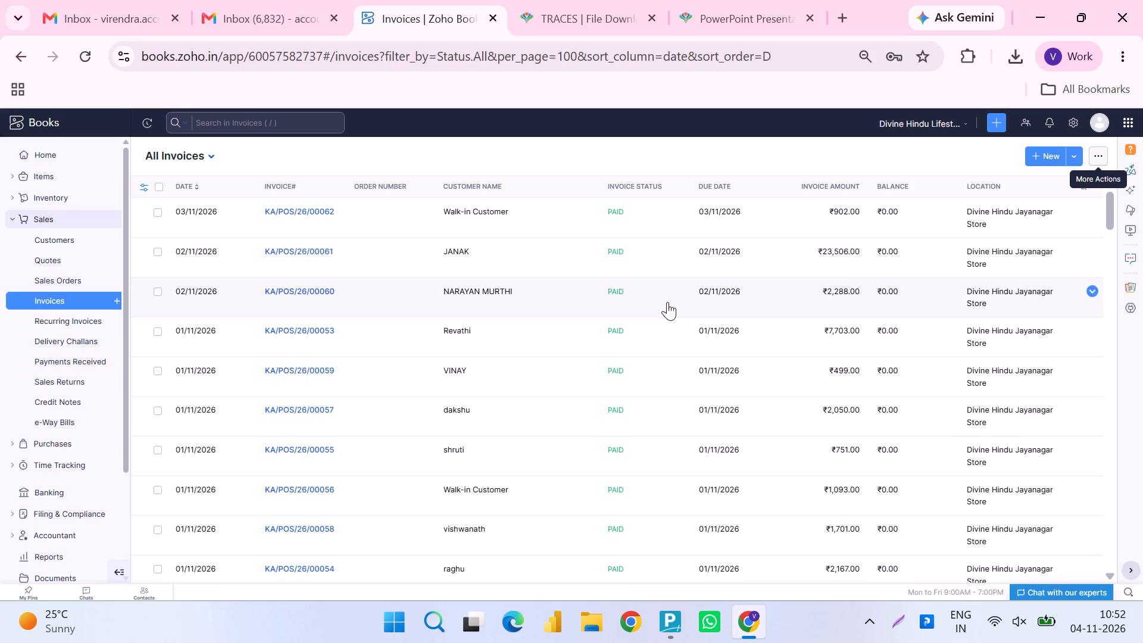
scroll(455, 283, "down", 16)
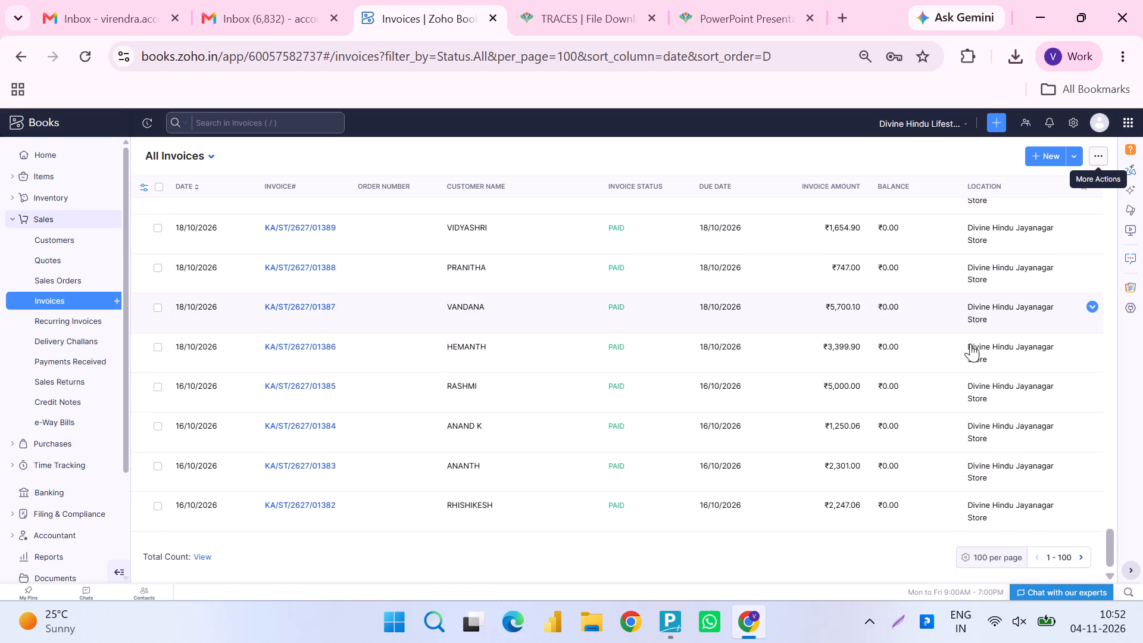
left_click(1085, 560)
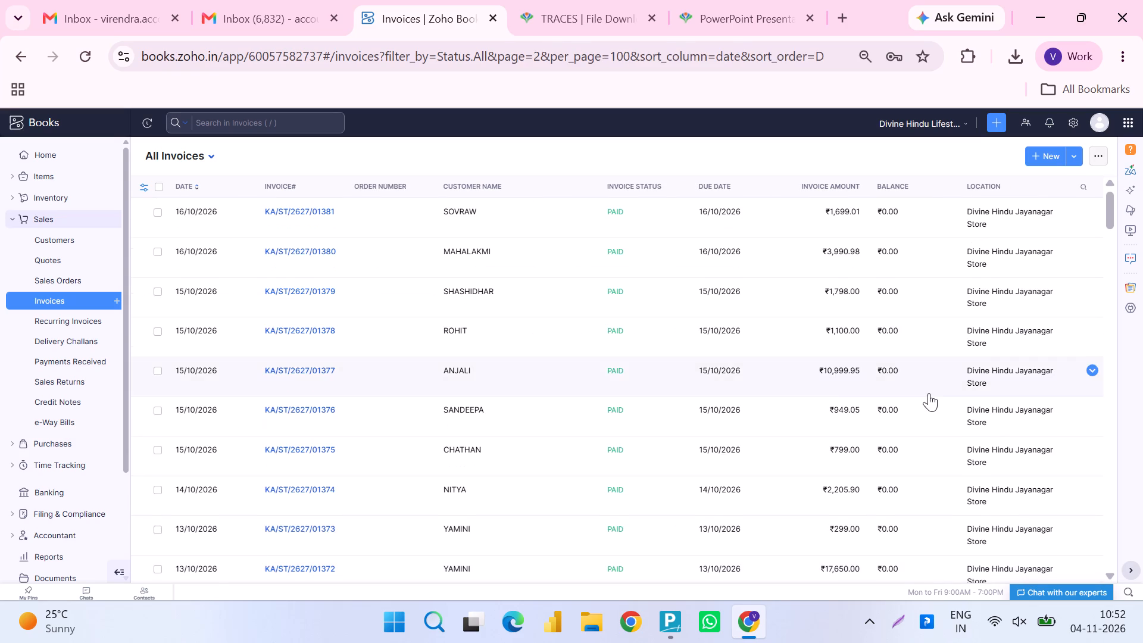
Examine pages 2 to 6 of the newest-first invoice list, checking invoice dates, numbers, statuses and locations.
scroll(929, 393, "down", 19)
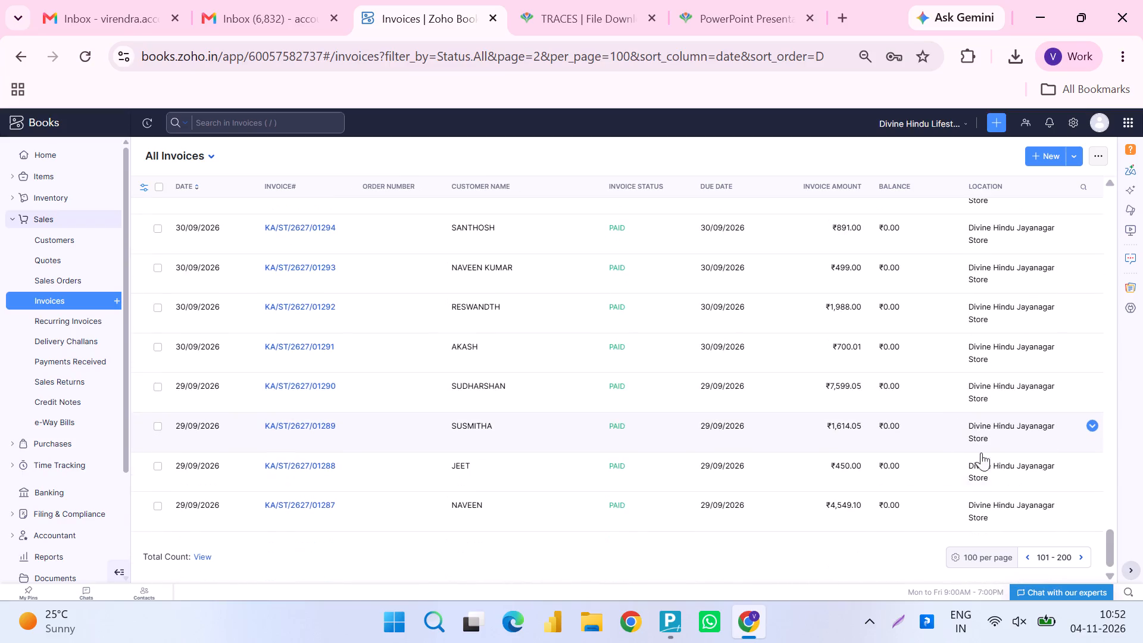
left_click(1086, 550)
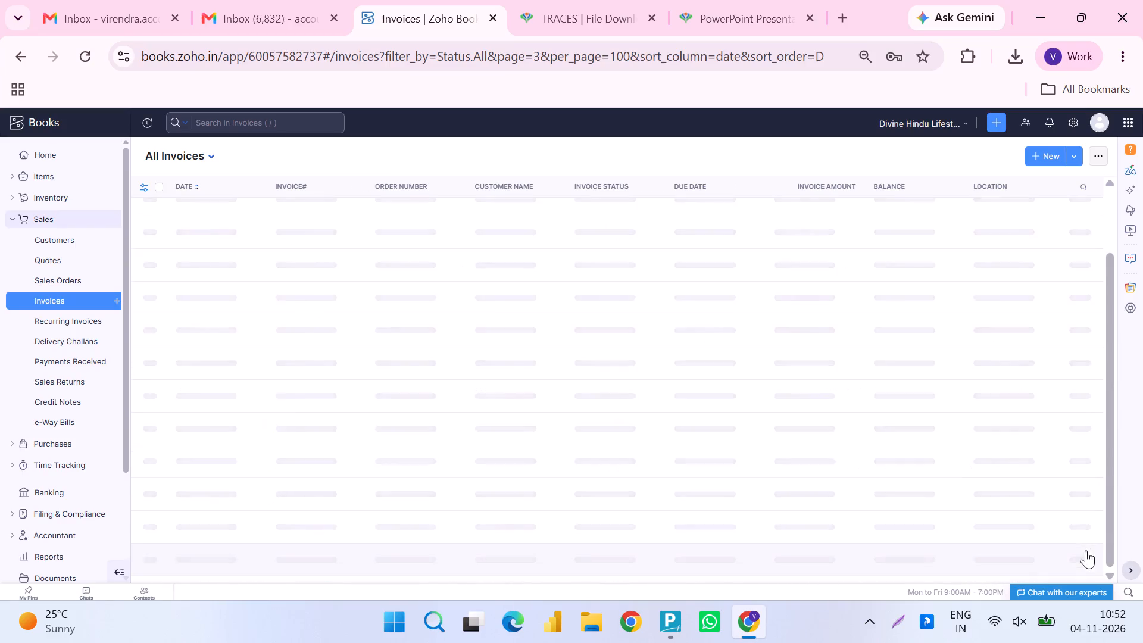
scroll(715, 436, "down", 12)
scroll(715, 436, "down", 16)
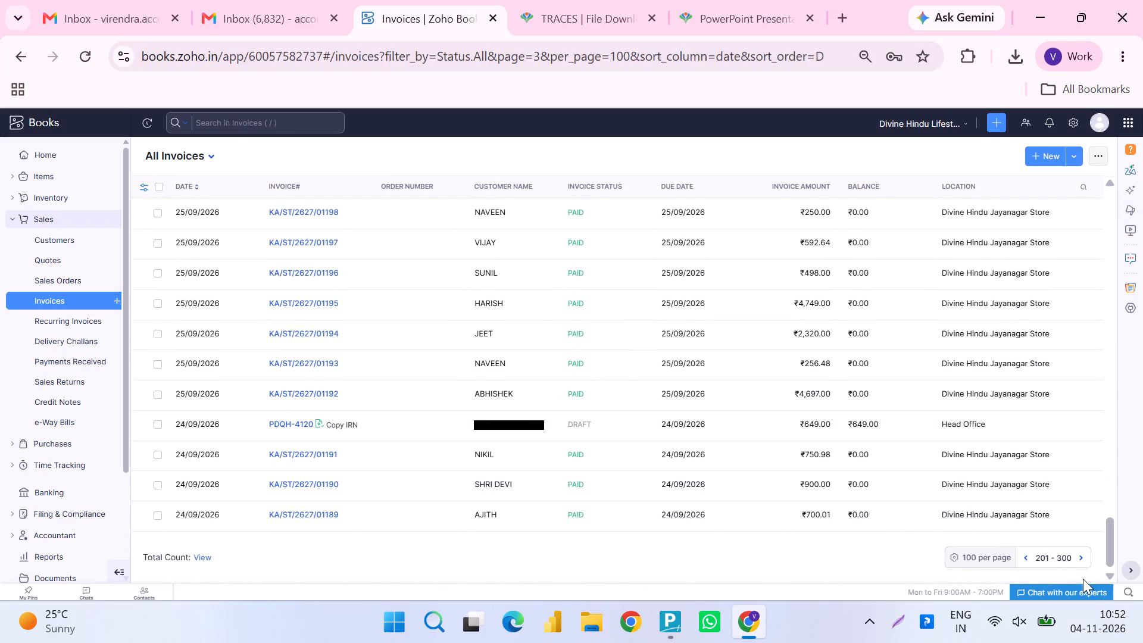
left_click(1076, 559)
scroll(599, 469, "down", 7)
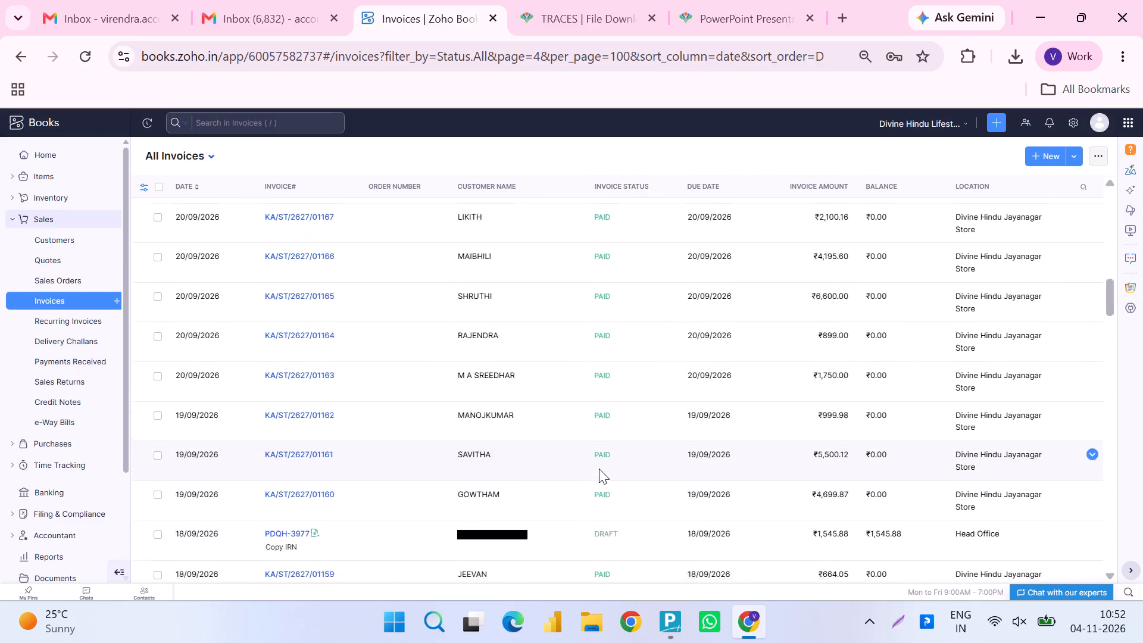
scroll(599, 469, "down", 20)
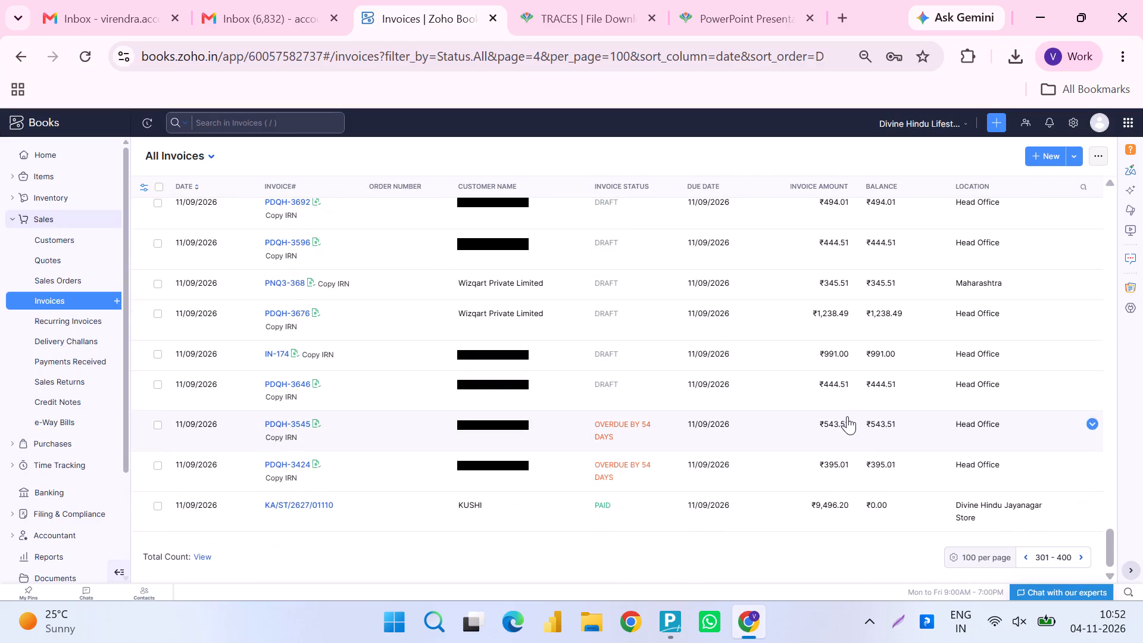
left_click(1089, 561)
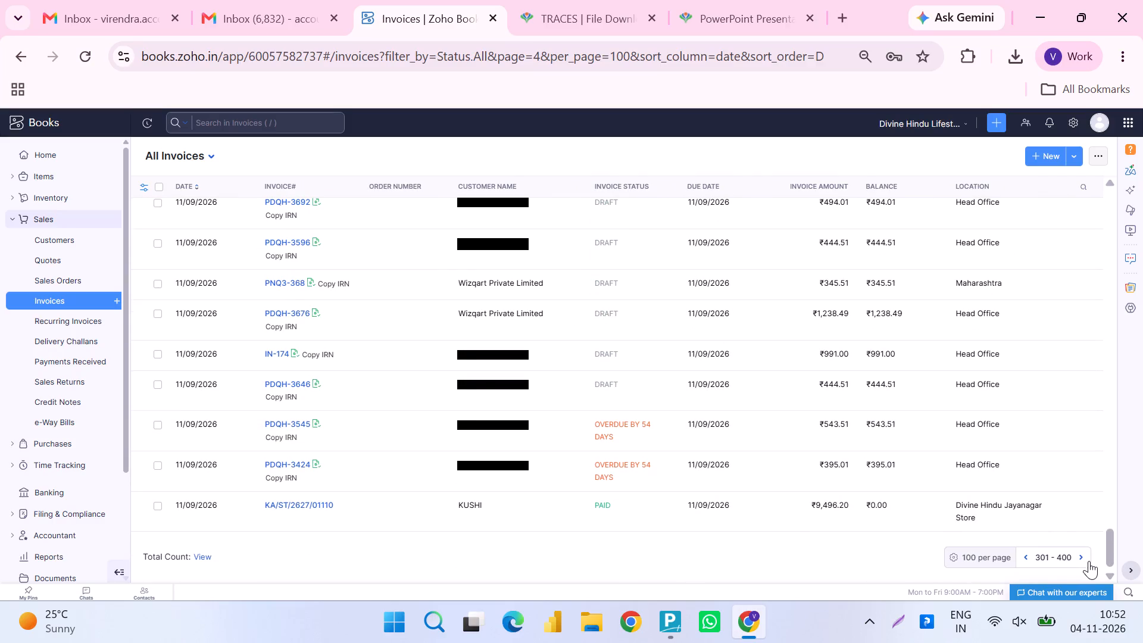
left_click(1080, 559)
scroll(791, 495, "down", 14)
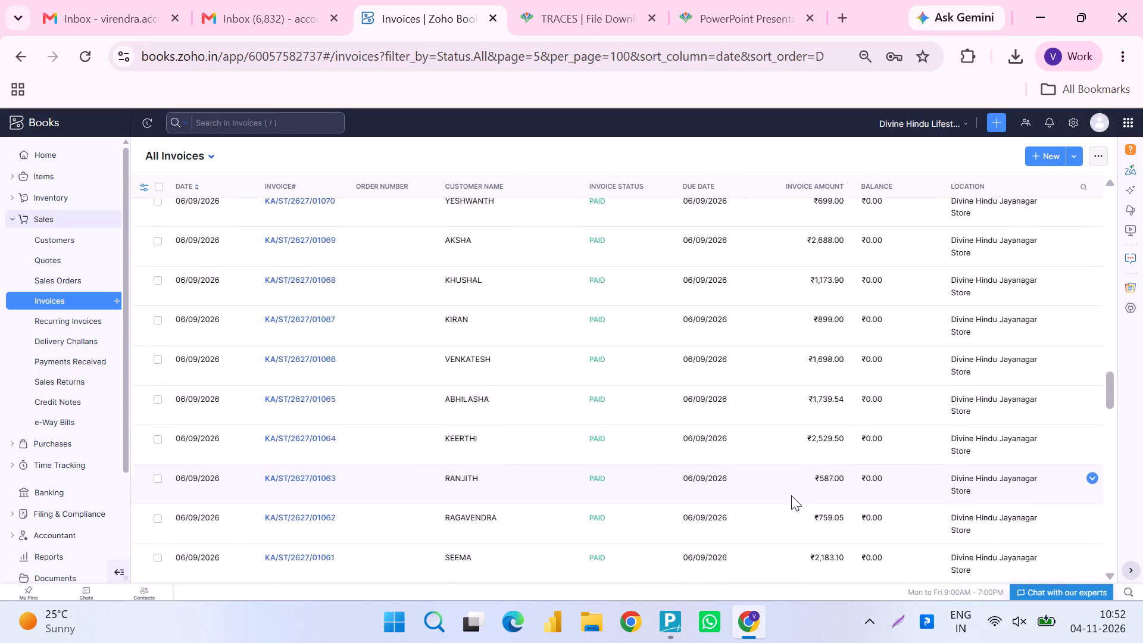
scroll(791, 495, "down", 10)
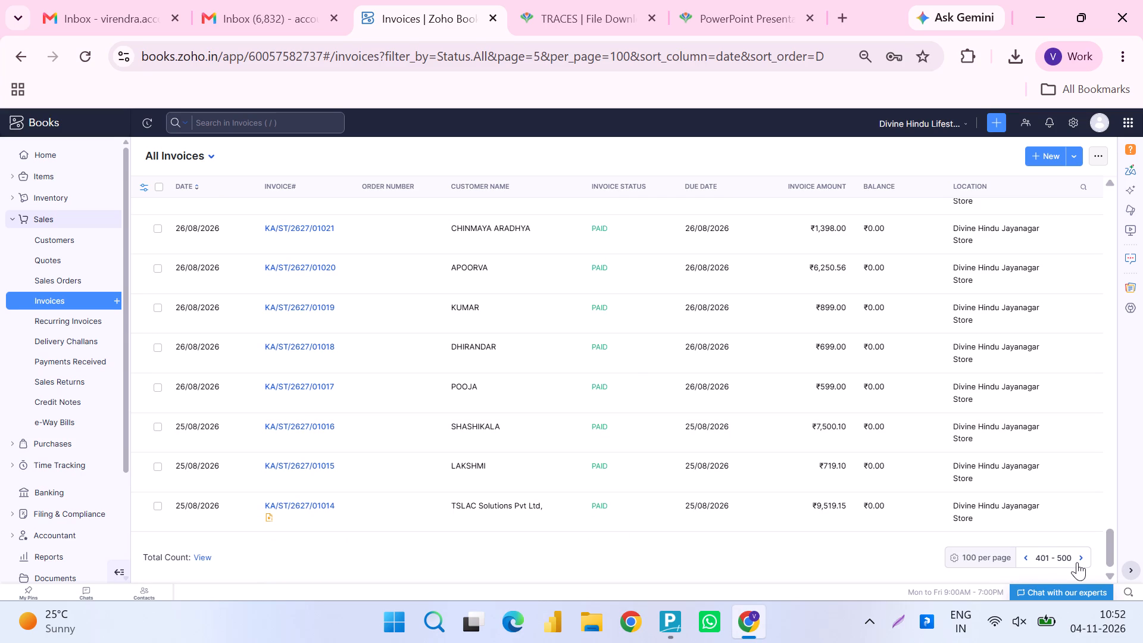
left_click(1083, 558)
scroll(739, 460, "down", 14)
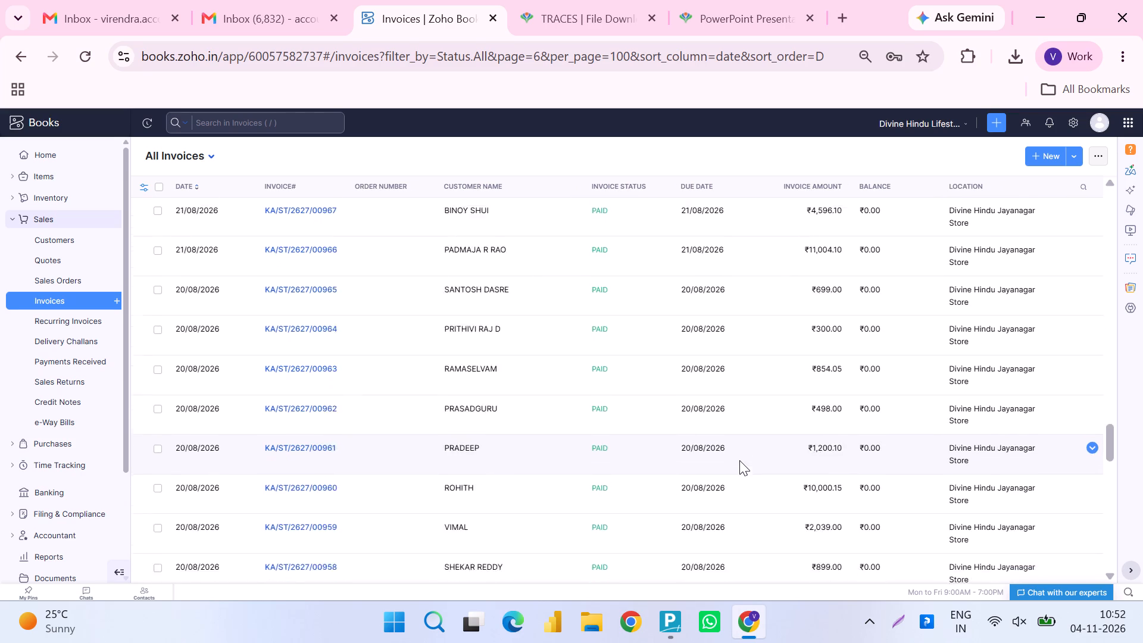
scroll(739, 460, "down", 6)
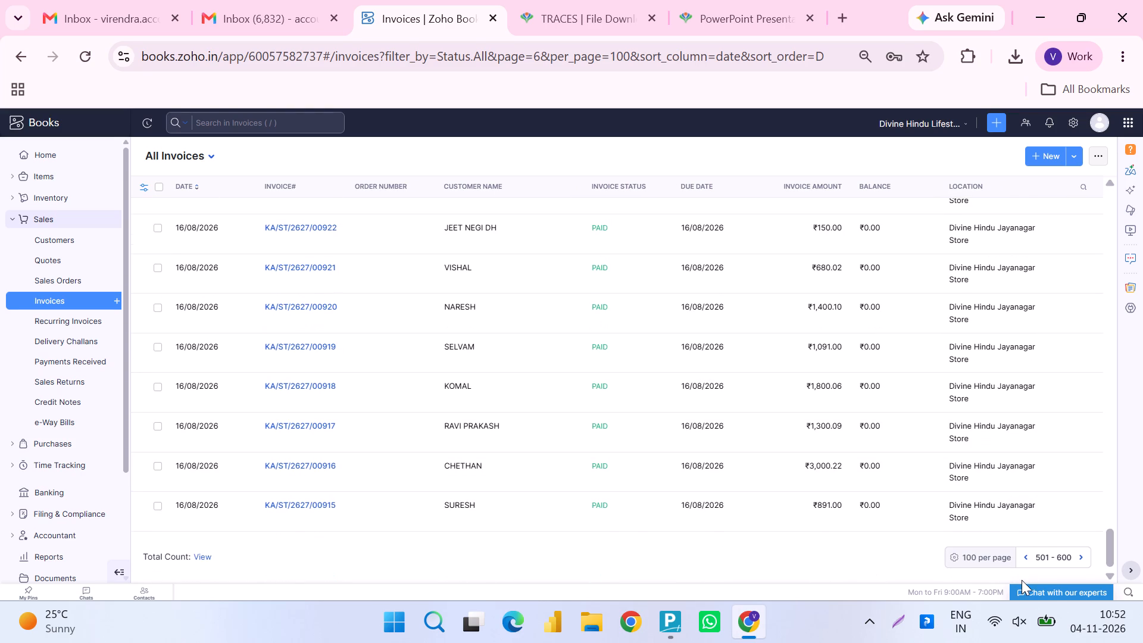
Continue through pages 7 to 10 of the invoice list, checking dates, payment statuses and locations.
left_click(1082, 557)
scroll(639, 424, "down", 13)
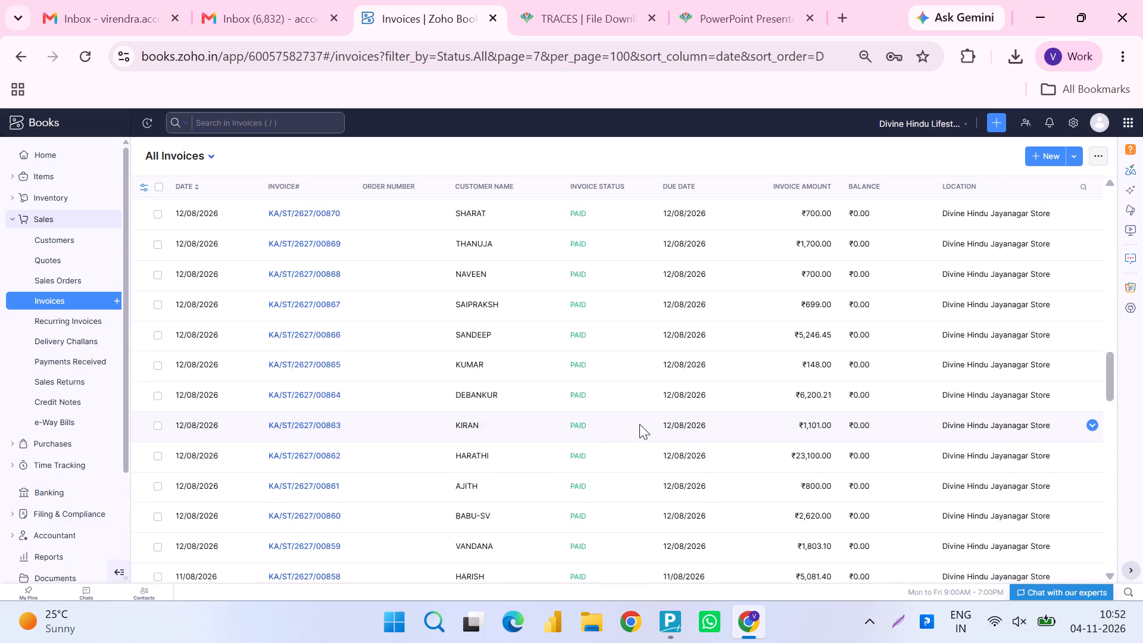
scroll(639, 424, "down", 6)
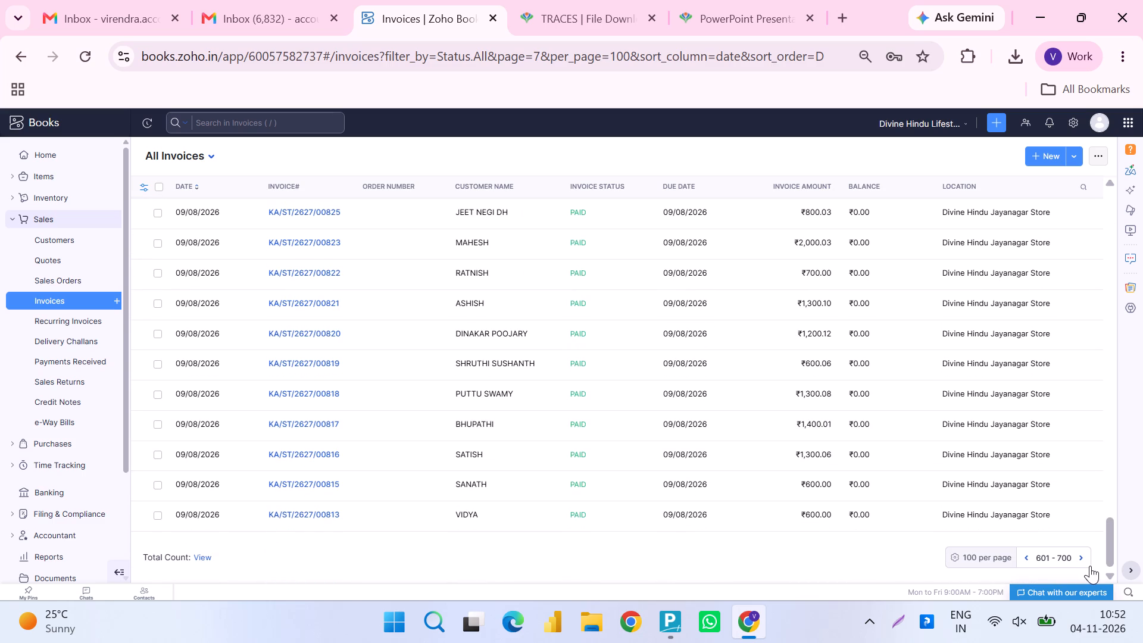
left_click(1080, 562)
scroll(542, 394, "down", 16)
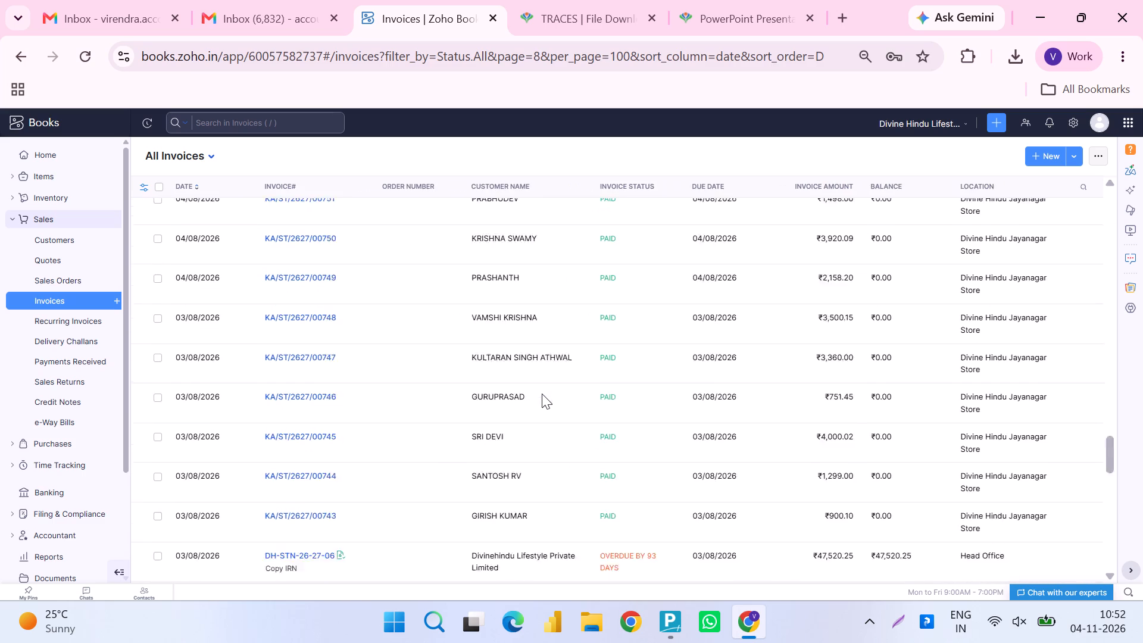
scroll(542, 394, "down", 10)
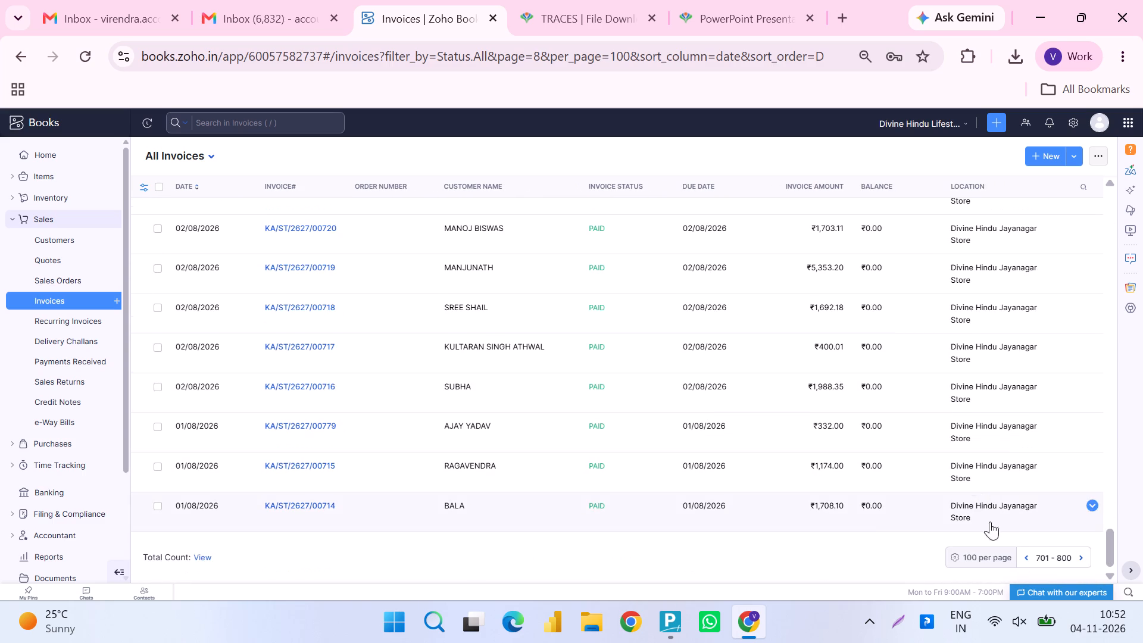
left_click(1082, 556)
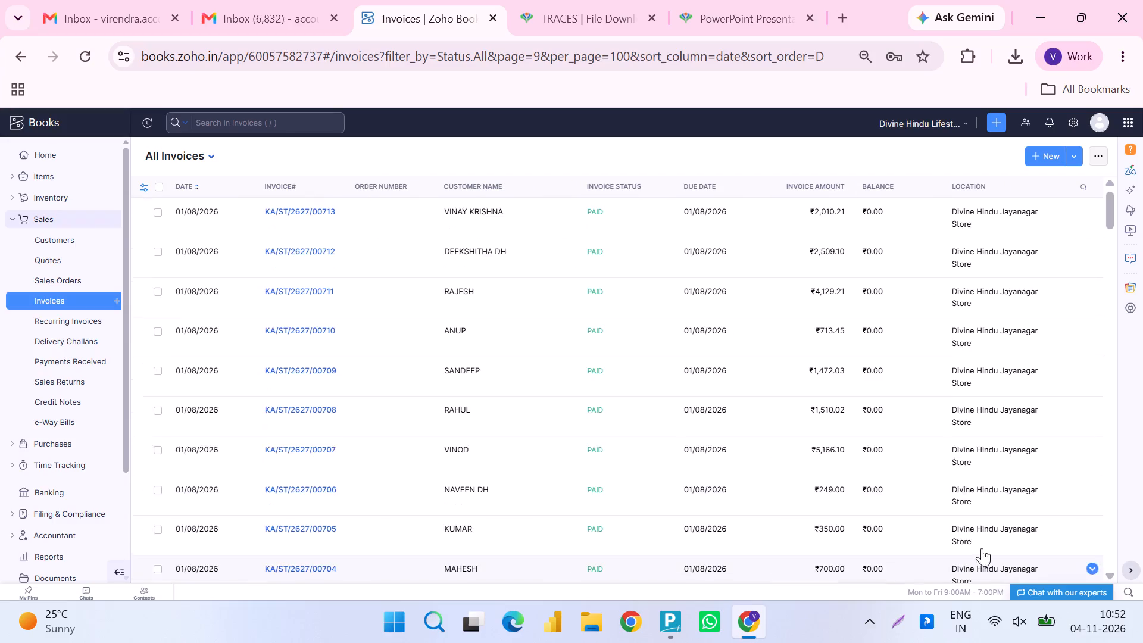
scroll(561, 458, "down", 11)
scroll(561, 458, "down", 18)
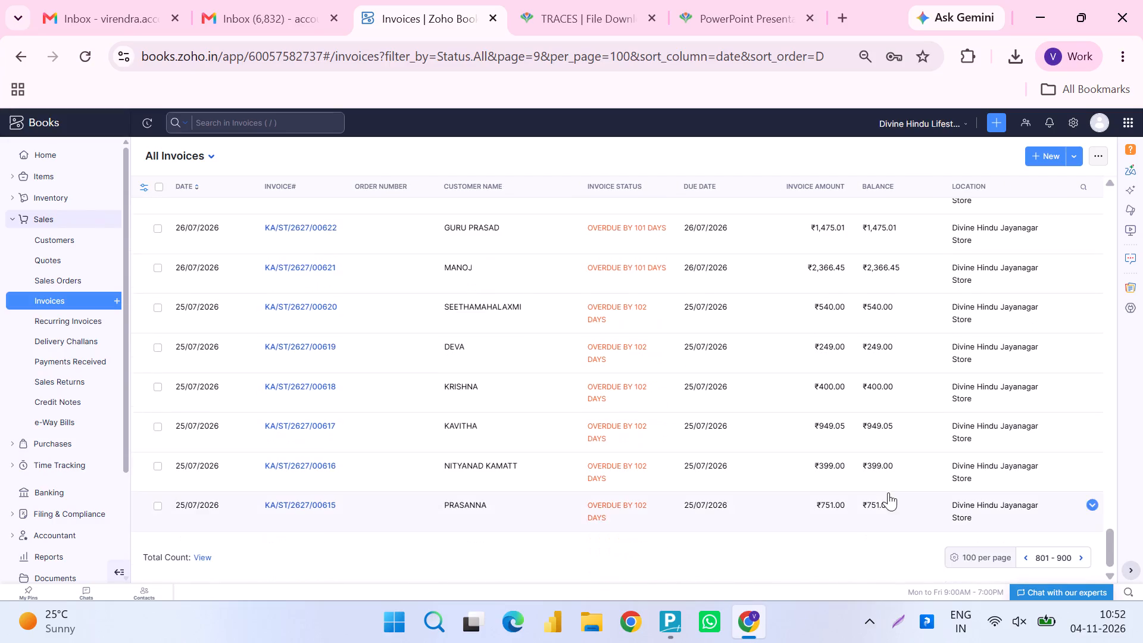
left_click(1079, 563)
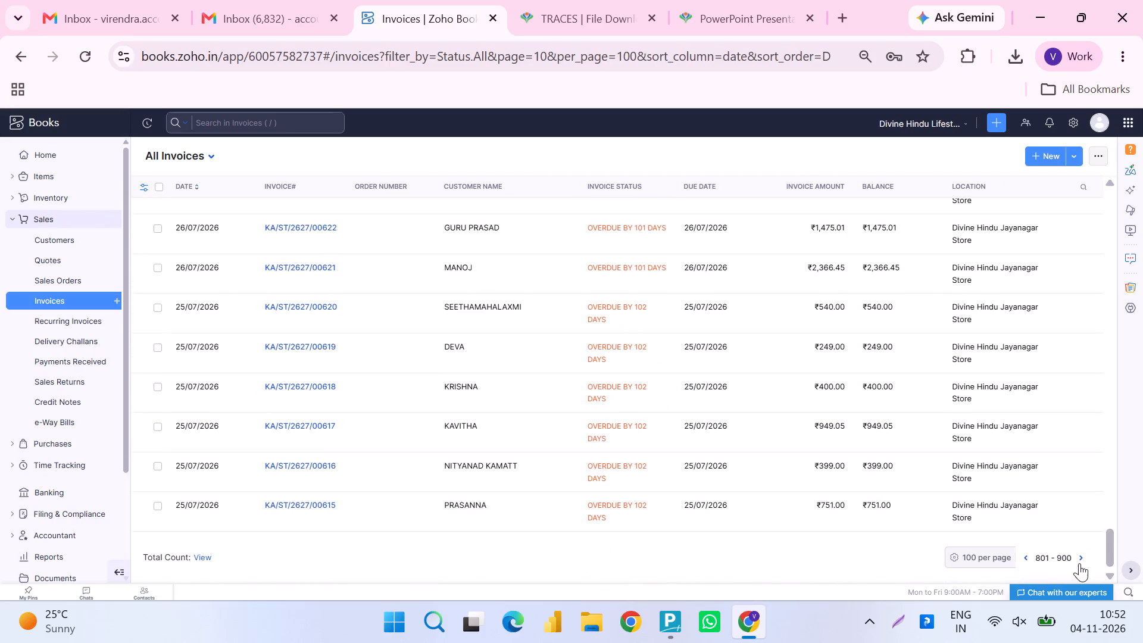
scroll(678, 461, "down", 20)
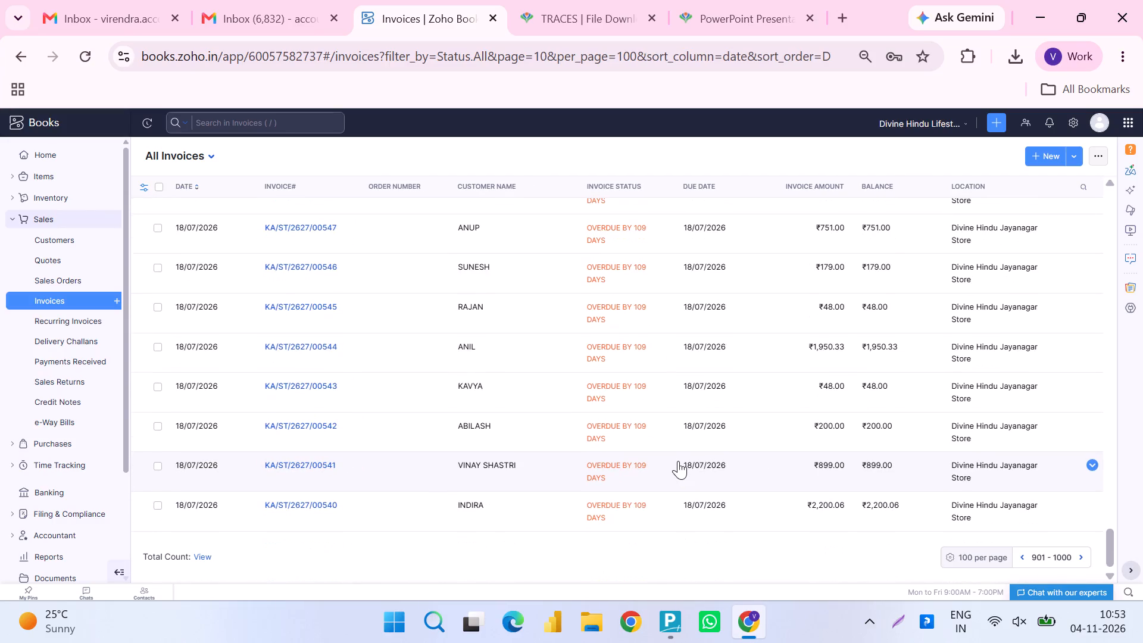
Continue through pages 11 to 13 of the newest-first invoice list, checking invoice dates, numbers, payment statuses and locations.
left_click(1081, 560)
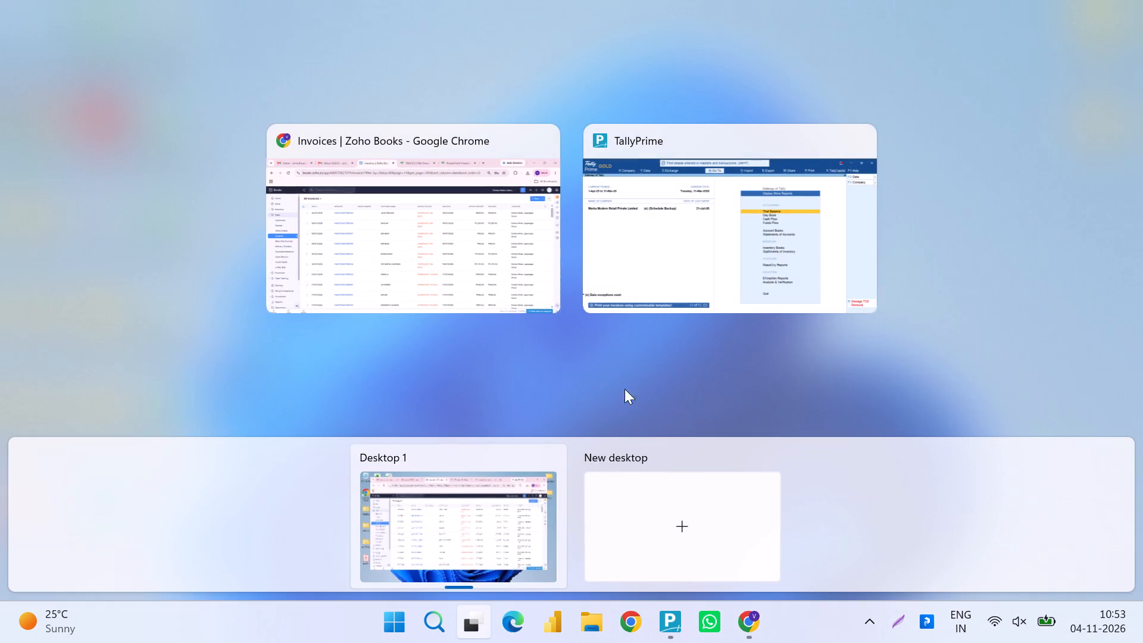
left_click(519, 242)
scroll(586, 441, "down", 12)
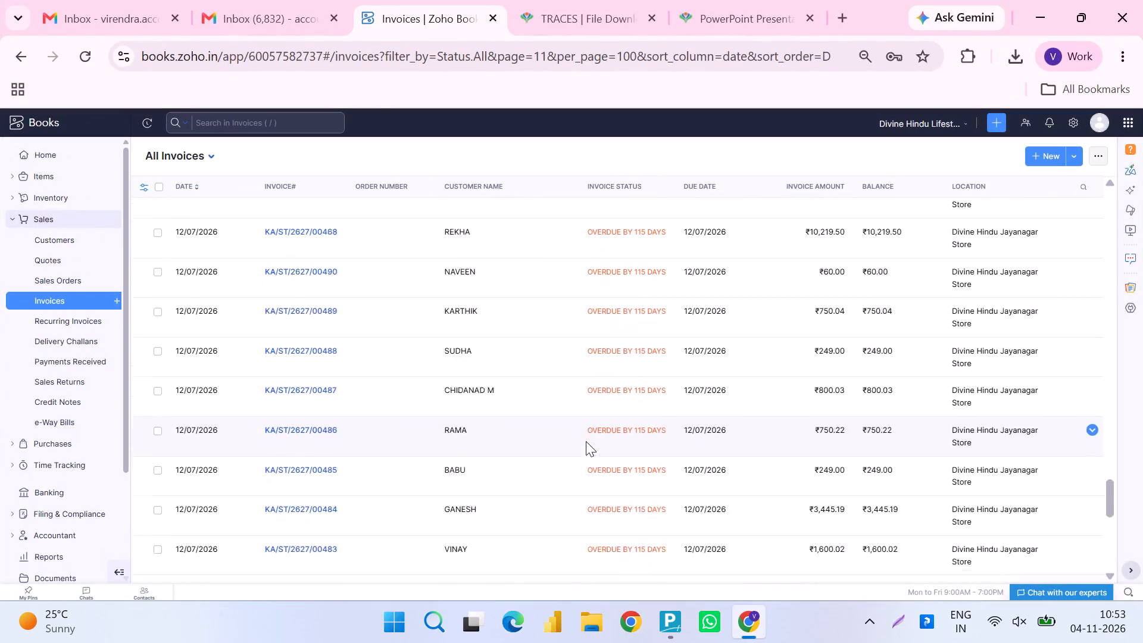
scroll(586, 441, "down", 8)
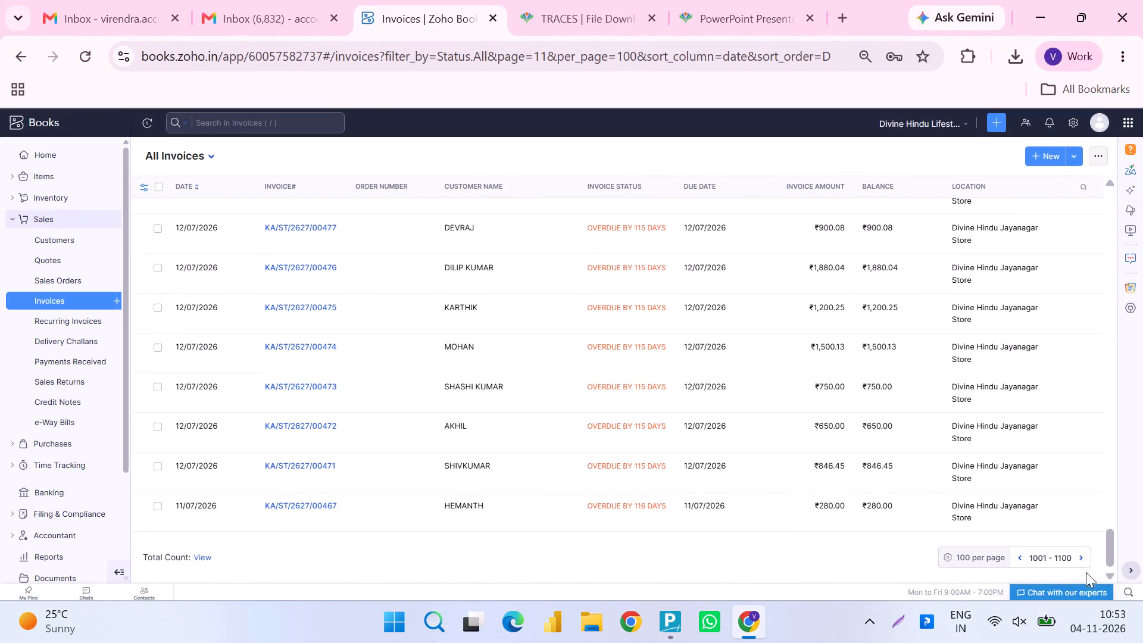
left_click(1078, 555)
scroll(681, 405, "down", 8)
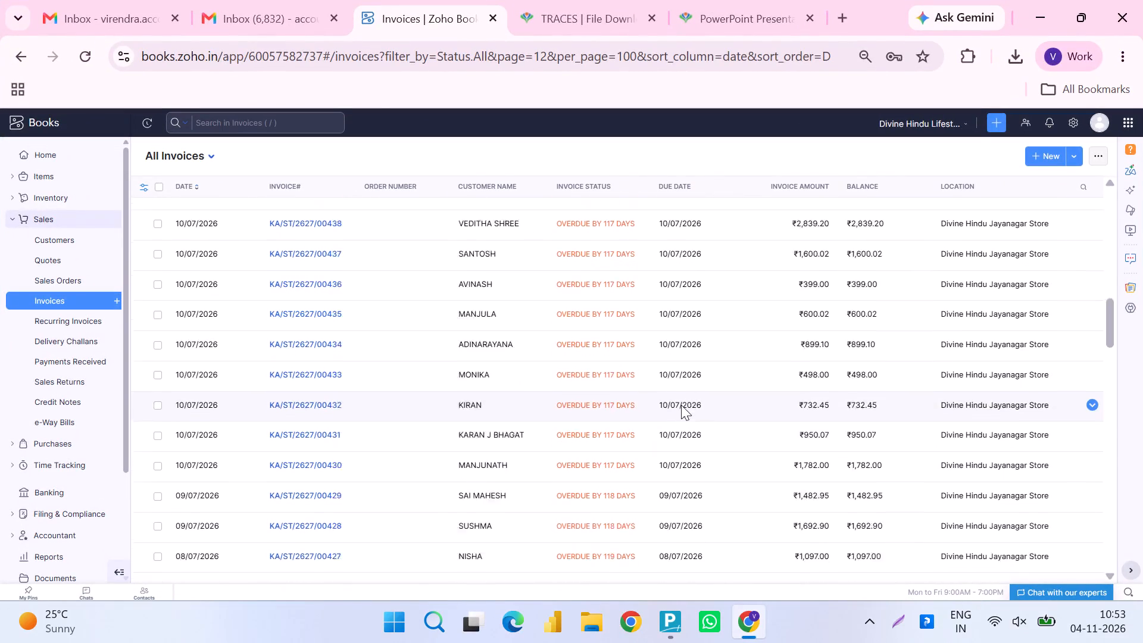
scroll(681, 405, "down", 16)
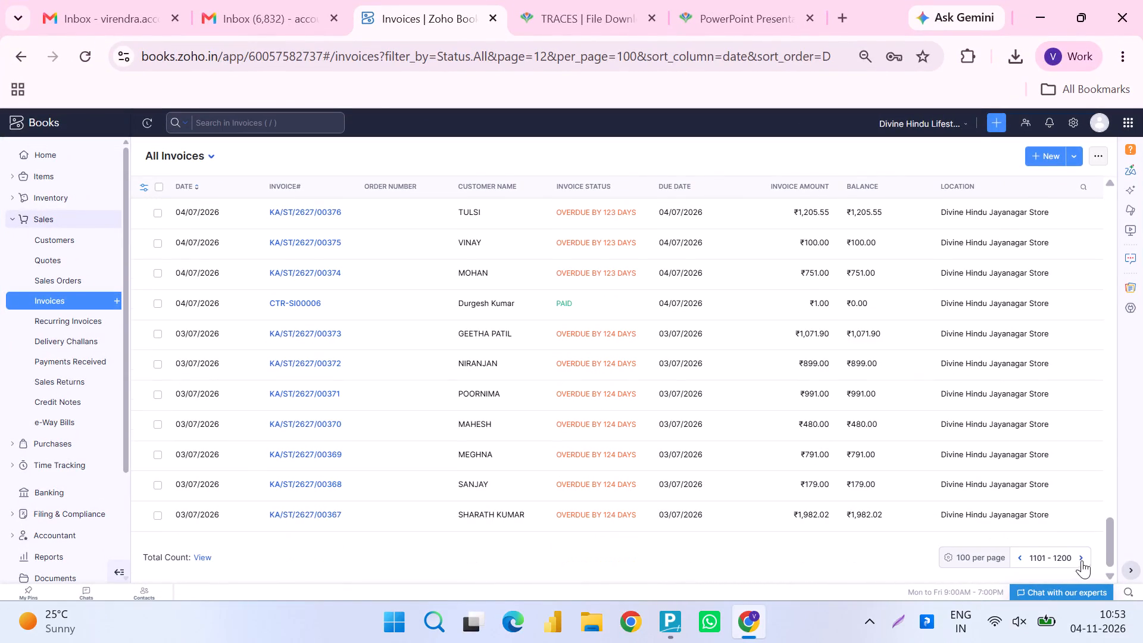
left_click(1082, 561)
scroll(639, 452, "down", 17)
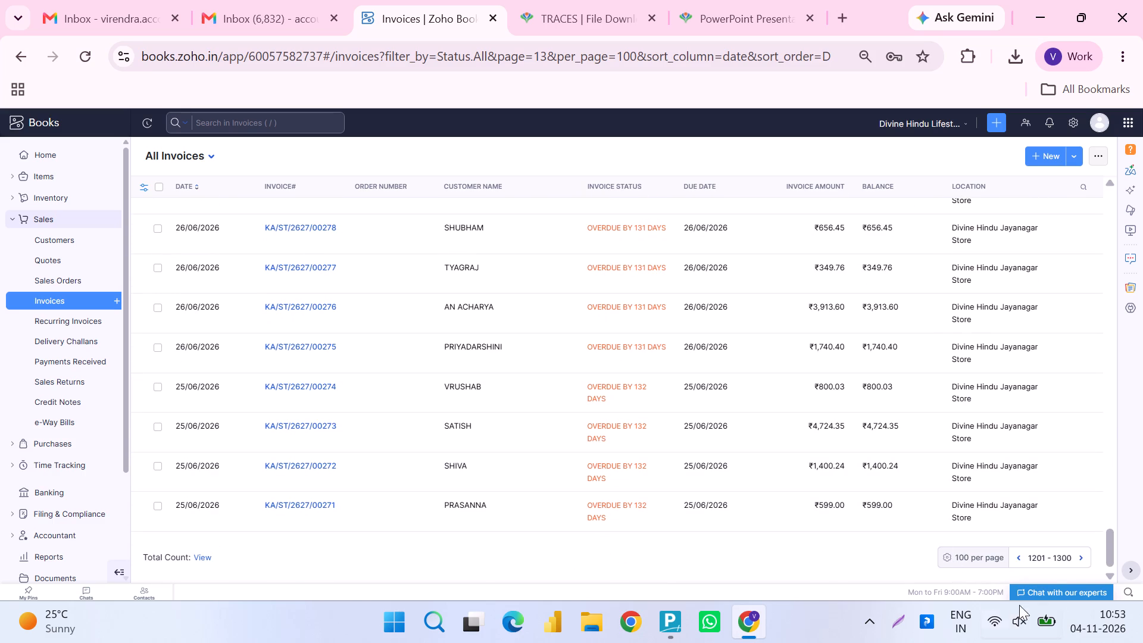
Examine pages 14 to 16 of the invoice list, checking invoice number series, customers, statuses and locations.
left_click(1083, 556)
scroll(667, 438, "down", 6)
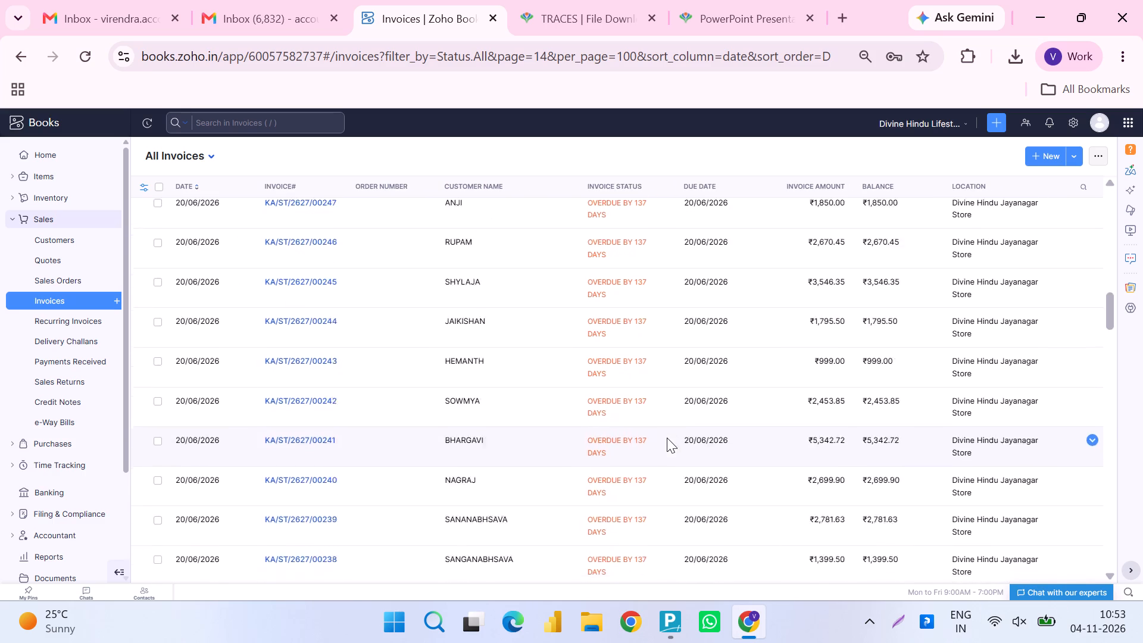
scroll(667, 438, "down", 15)
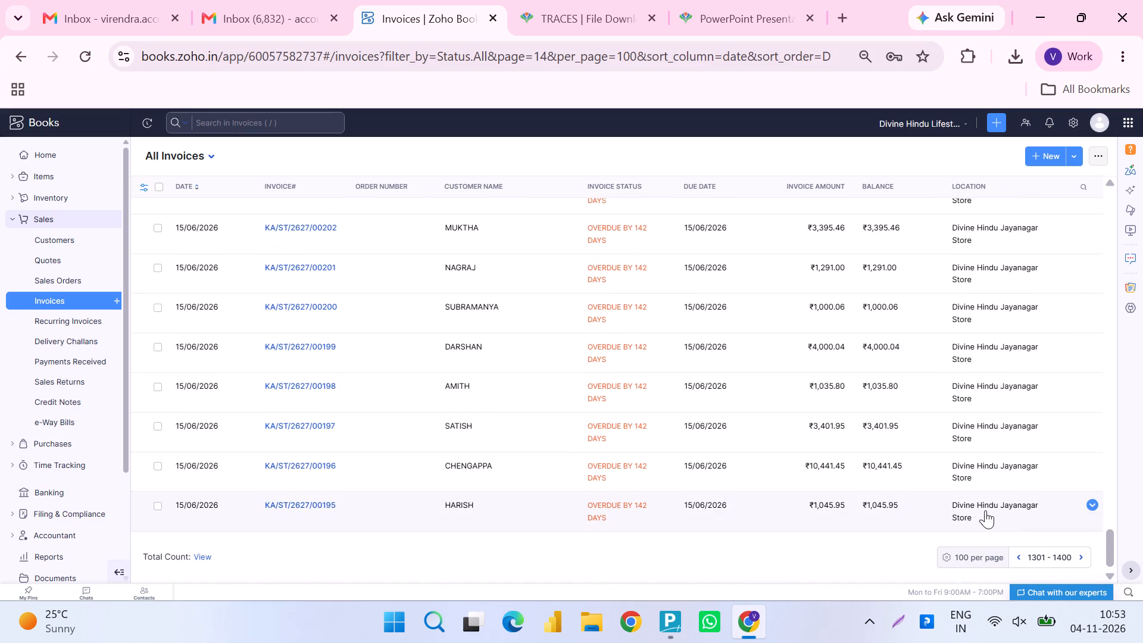
left_click(1082, 556)
scroll(711, 432, "down", 5)
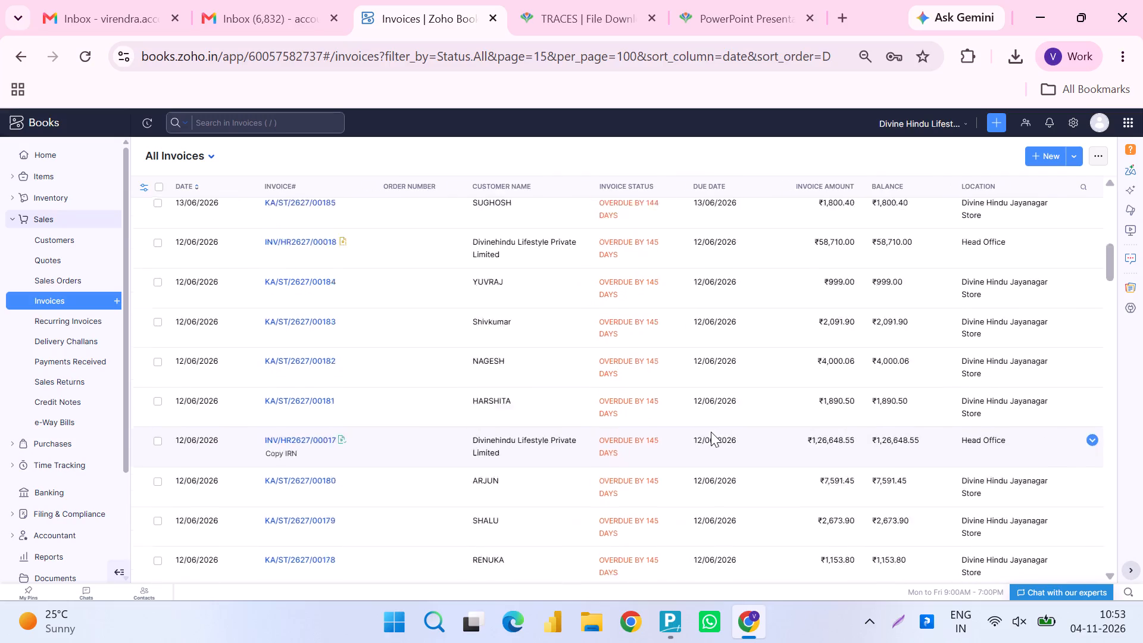
scroll(711, 432, "down", 20)
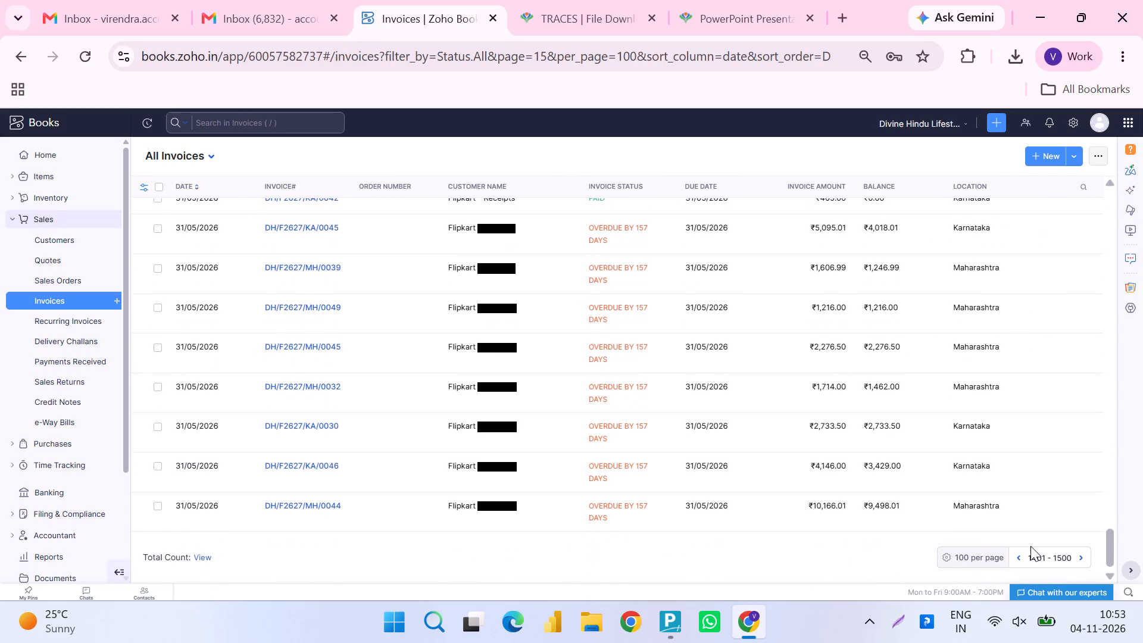
left_click(1080, 558)
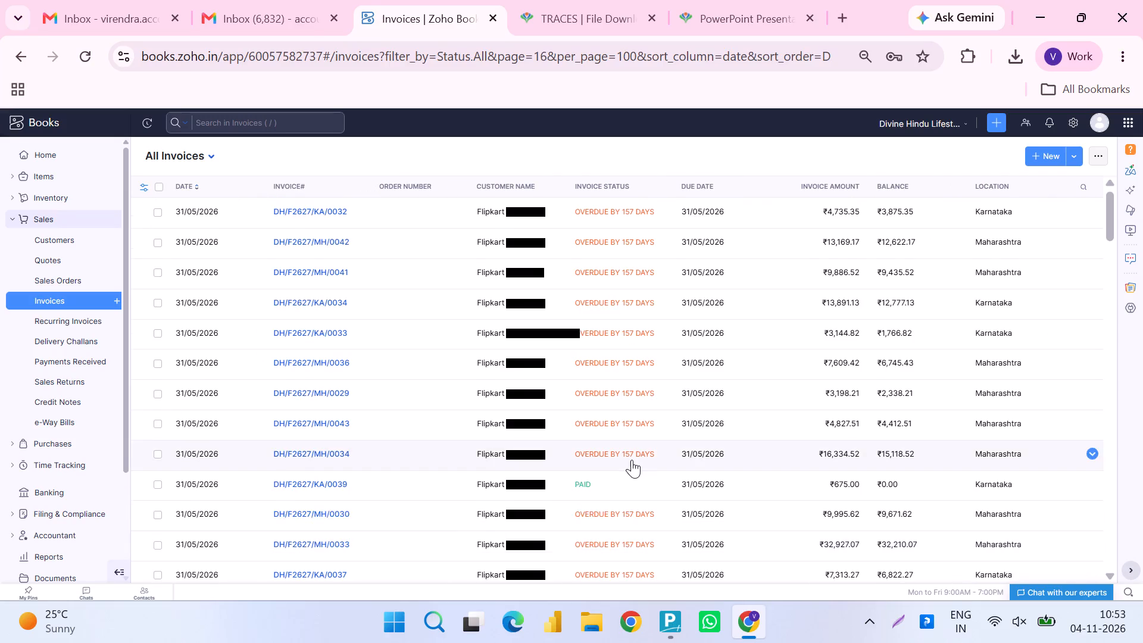
scroll(632, 460, "down", 17)
scroll(632, 460, "down", 4)
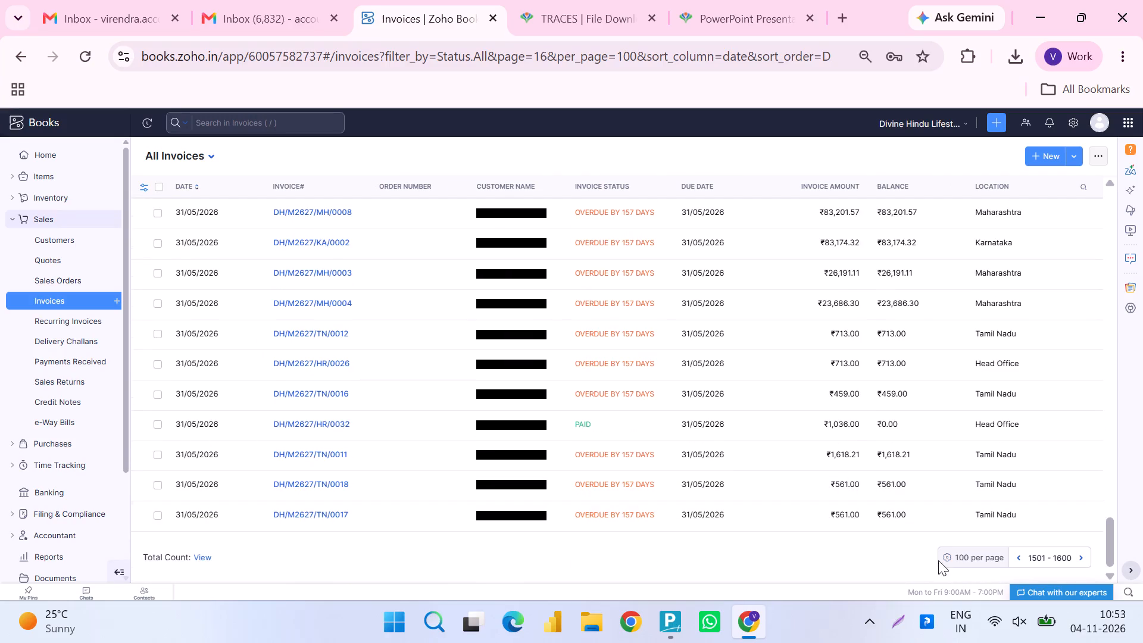
Examine page 17 of the invoice list closely in both directions, checking late-May invoices' number series, customers, statuses and locations.
left_click(1083, 559)
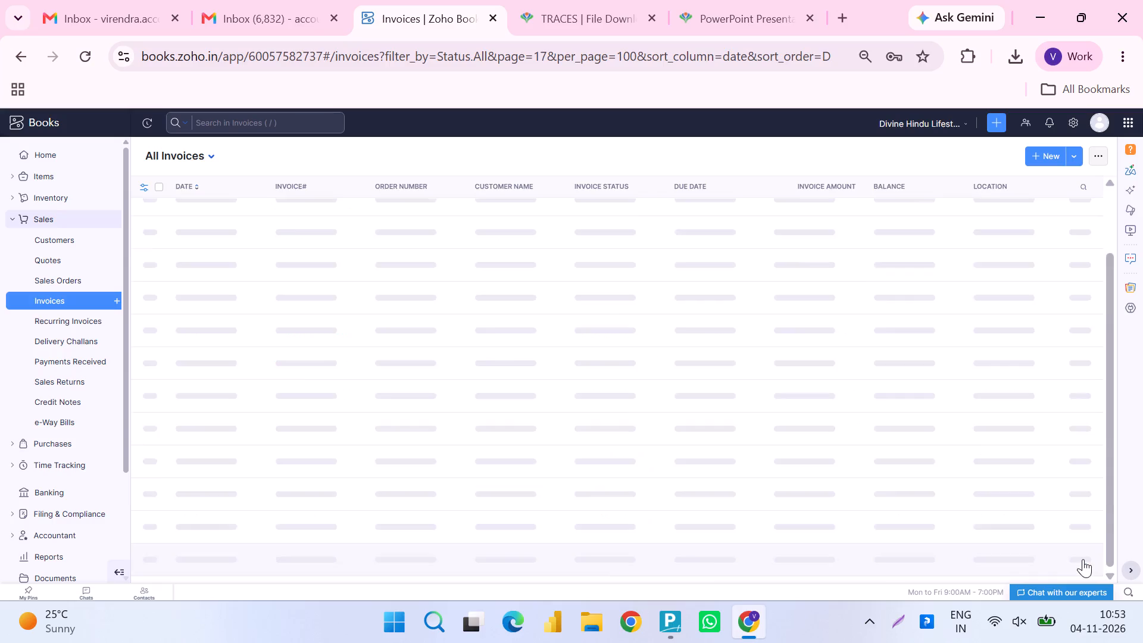
scroll(767, 507, "down", 20)
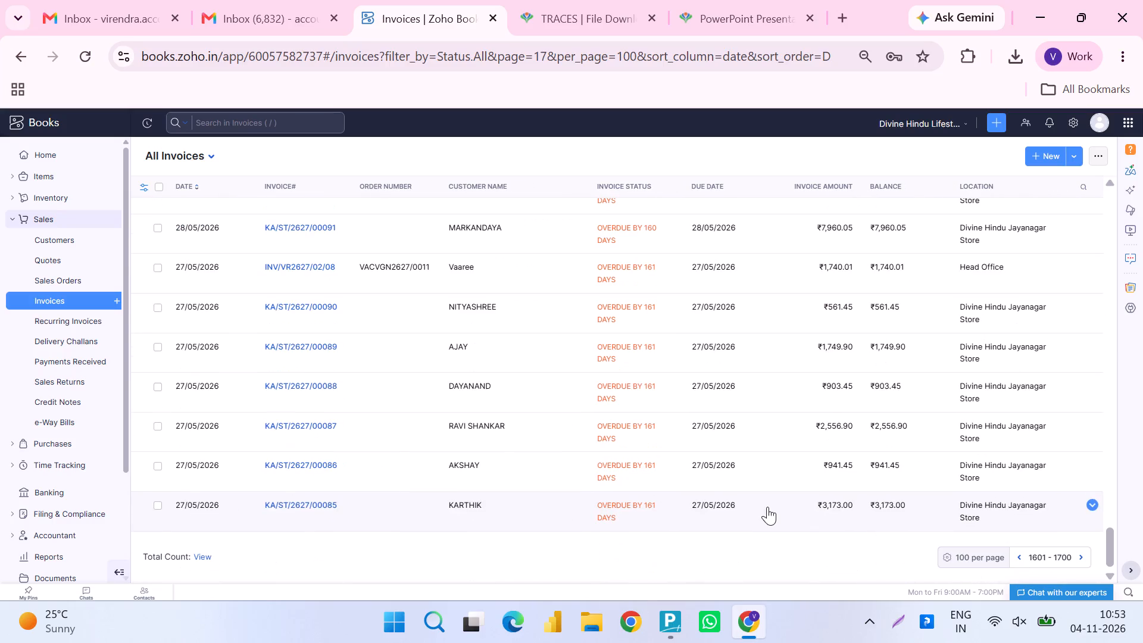
scroll(847, 366, "up", 4)
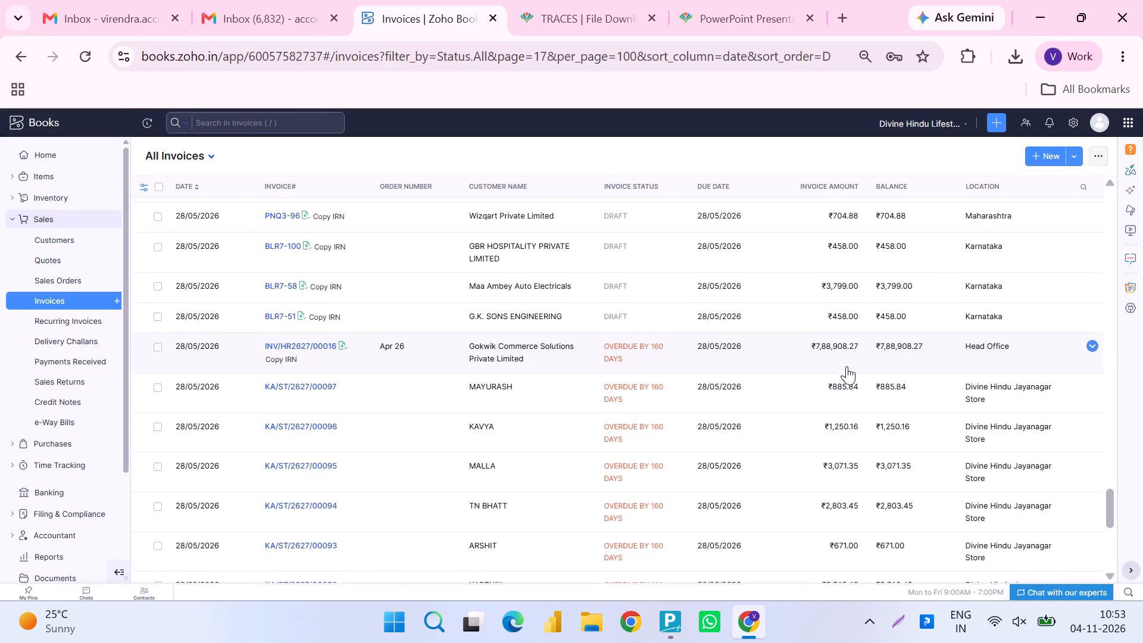
scroll(847, 366, "up", 1)
scroll(847, 366, "down", 13)
scroll(966, 513, "up", 4)
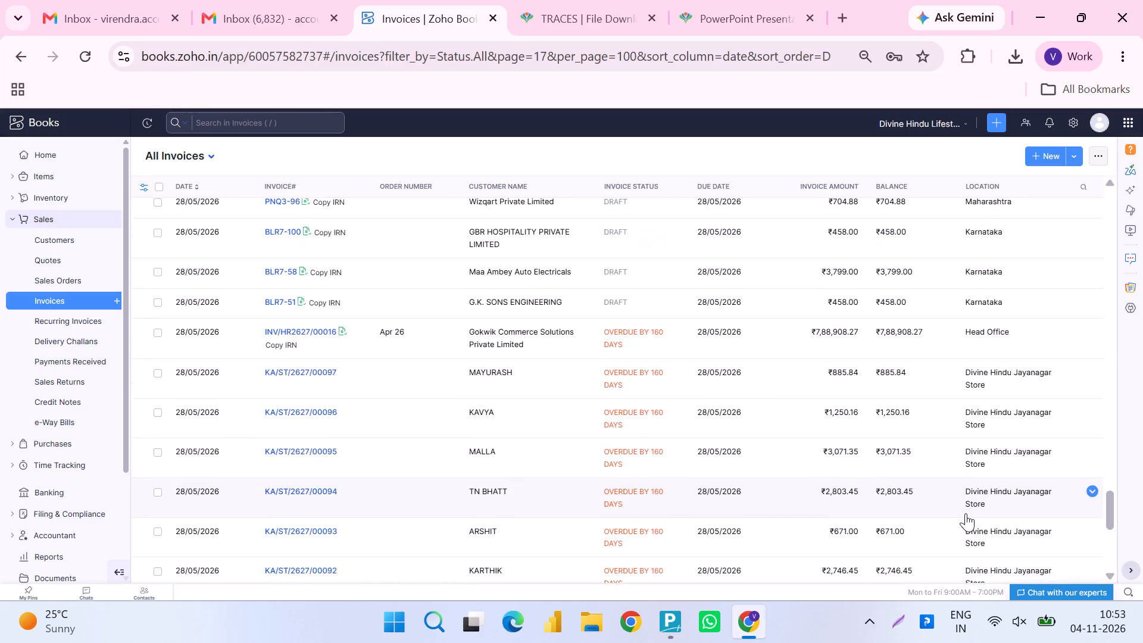
scroll(999, 371, "up", 3)
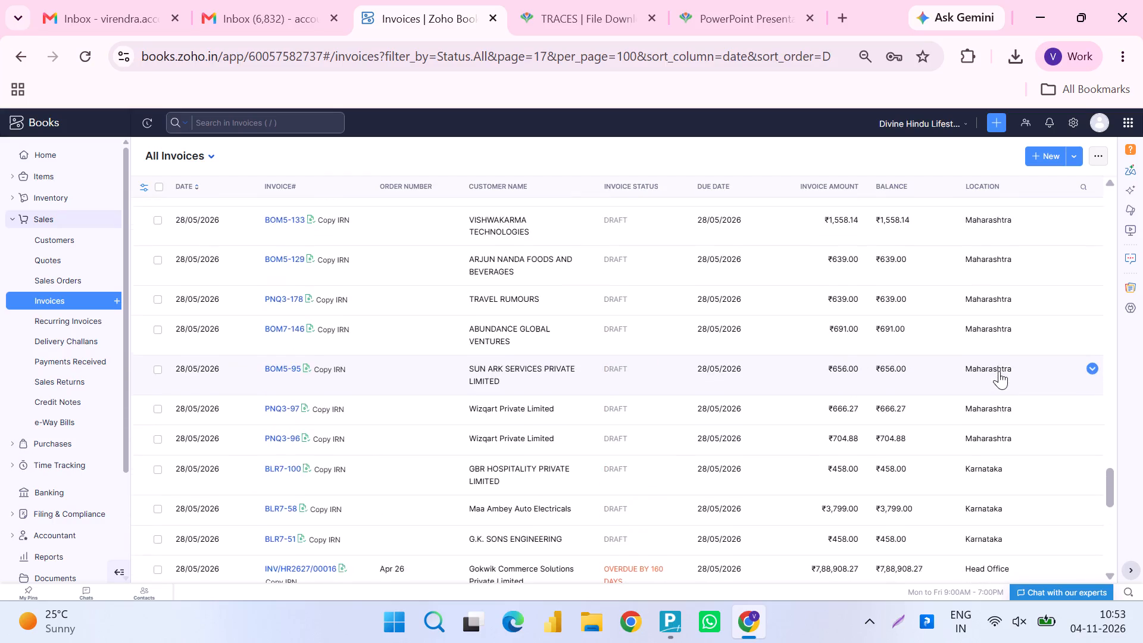
scroll(999, 371, "up", 6)
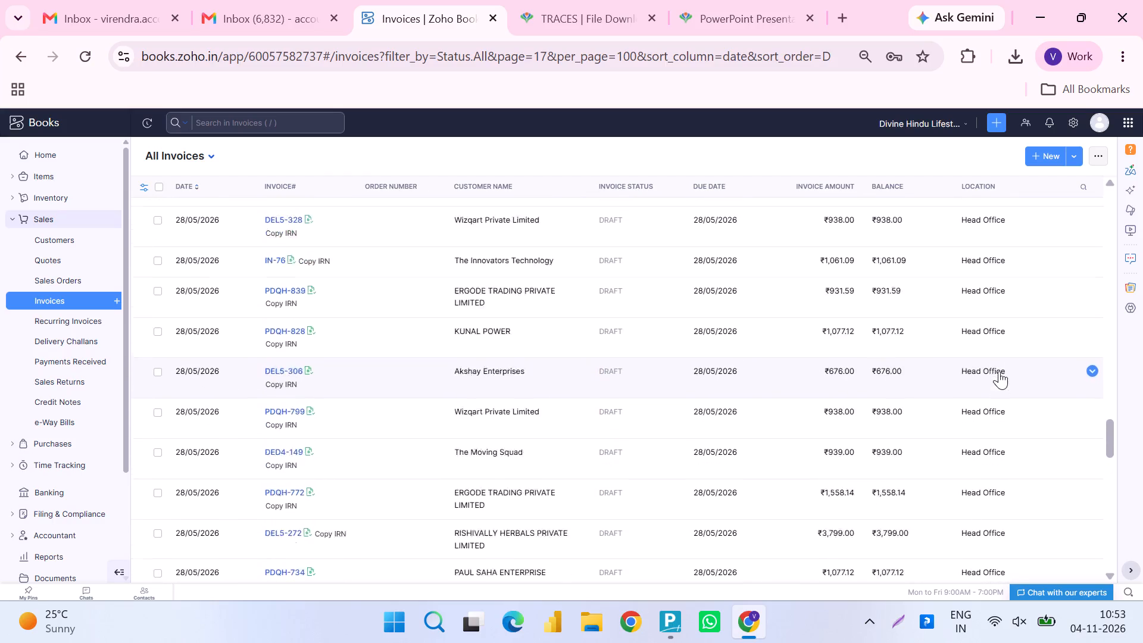
scroll(999, 371, "up", 6)
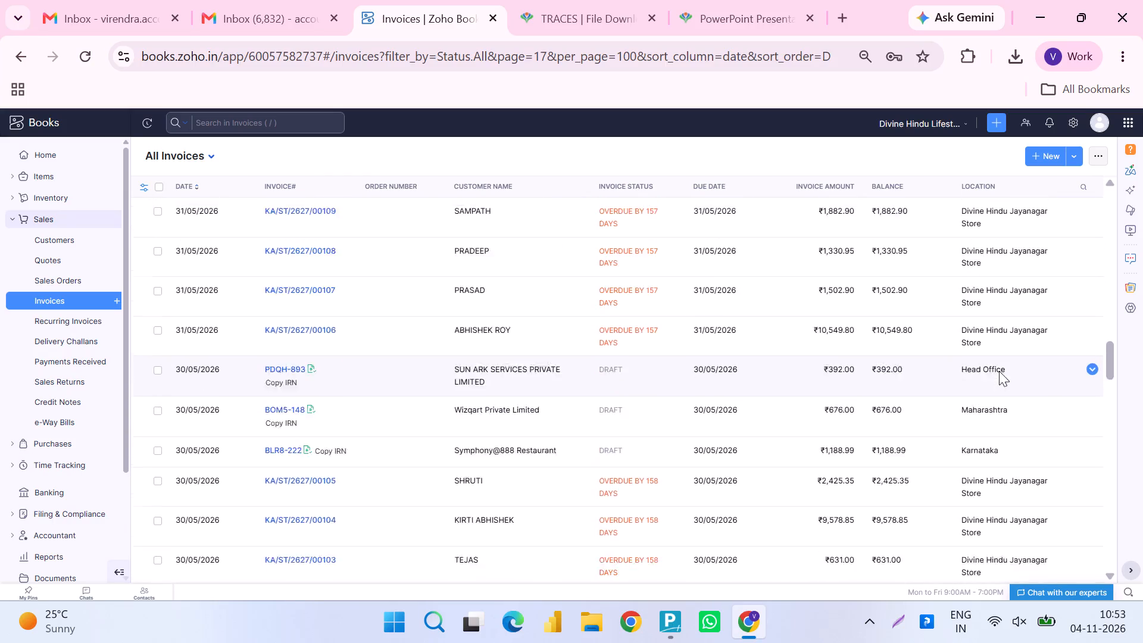
scroll(999, 371, "up", 3)
scroll(999, 371, "down", 5)
scroll(999, 371, "down", 18)
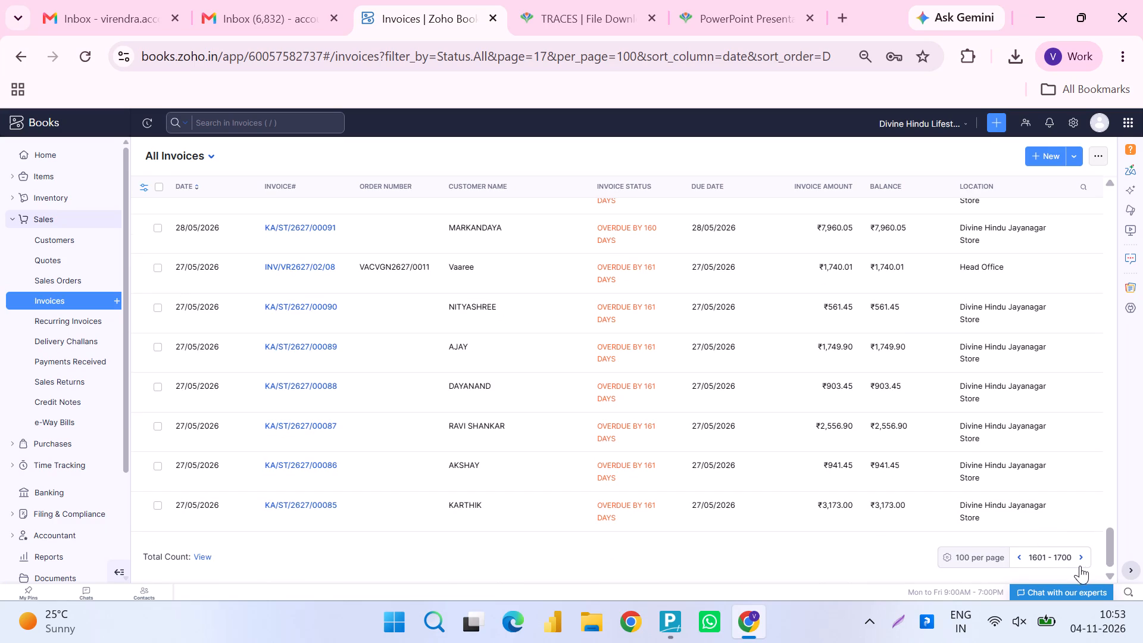
Continue through pages 18 to 20 of the invoice list, checking the older invoices' dates, customers, statuses and locations.
left_click(1084, 561)
scroll(807, 430, "down", 6)
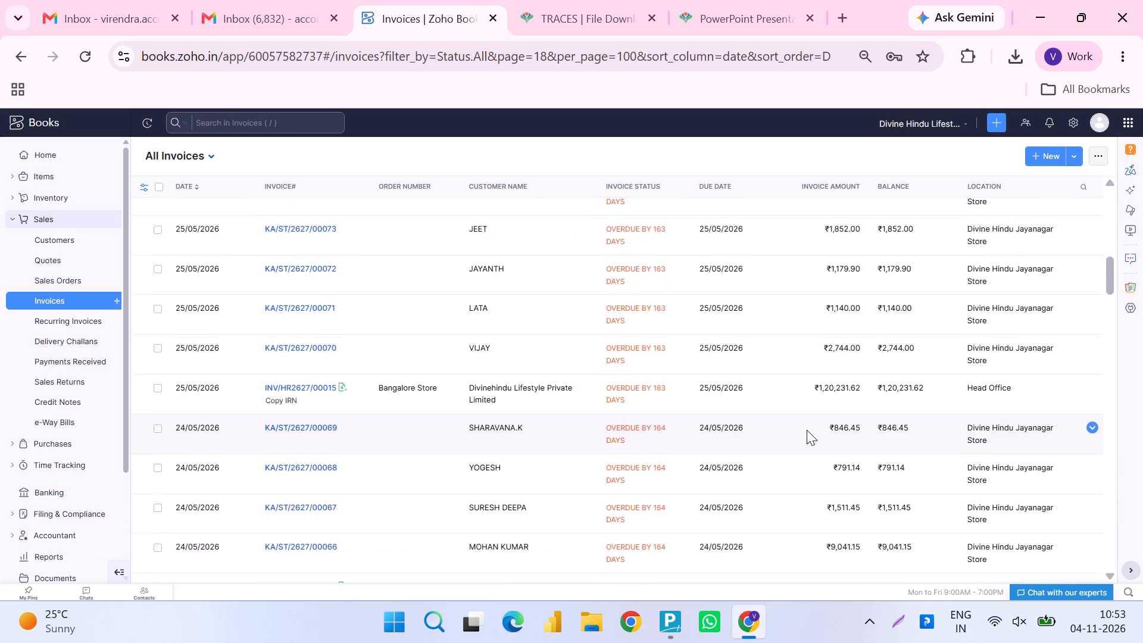
scroll(807, 430, "down", 20)
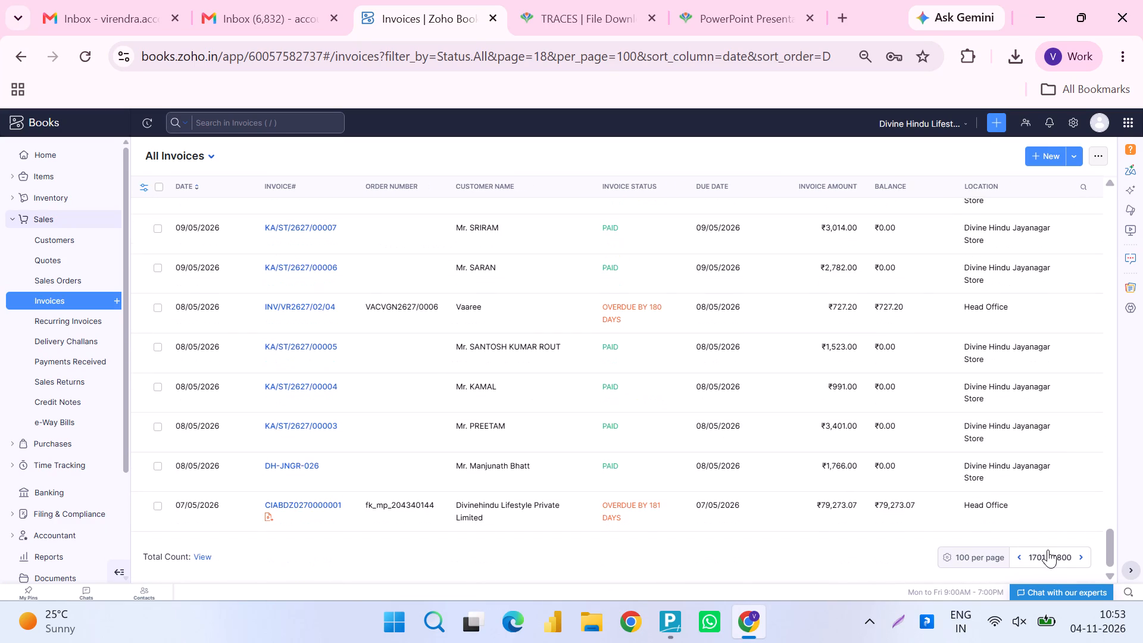
left_click(1083, 557)
scroll(755, 454, "down", 19)
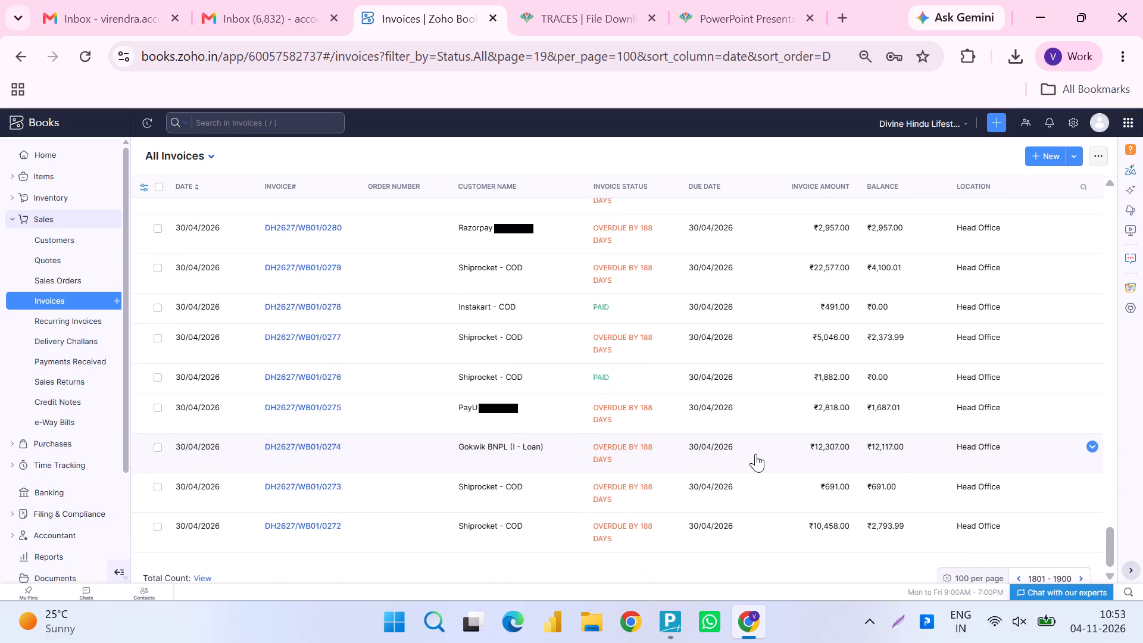
scroll(755, 454, "down", 5)
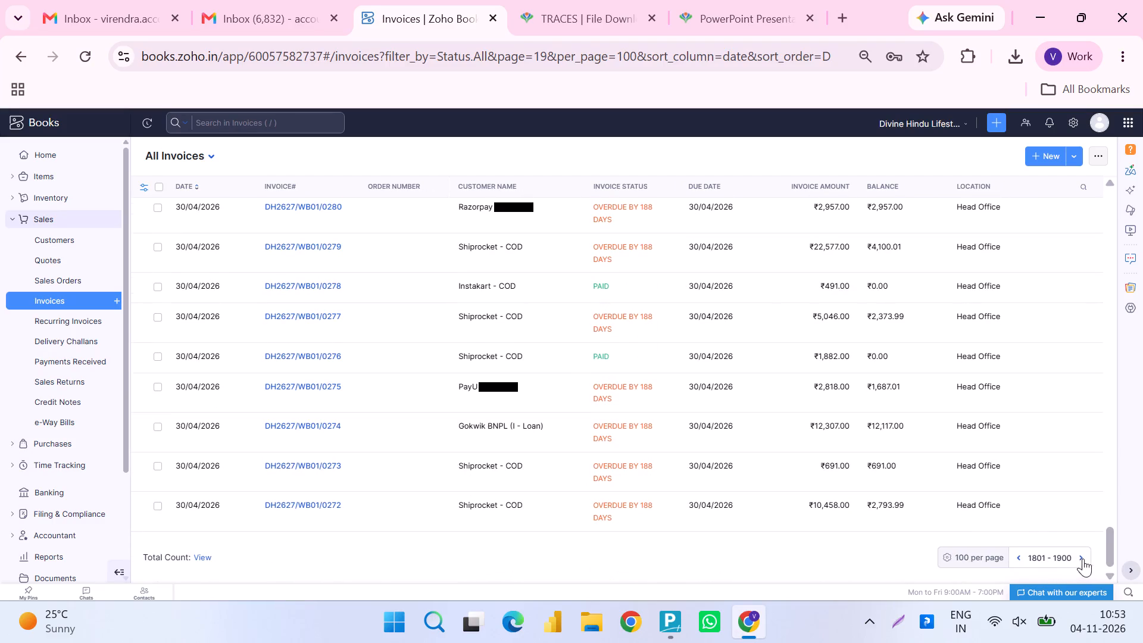
left_click(1084, 558)
scroll(695, 405, "down", 17)
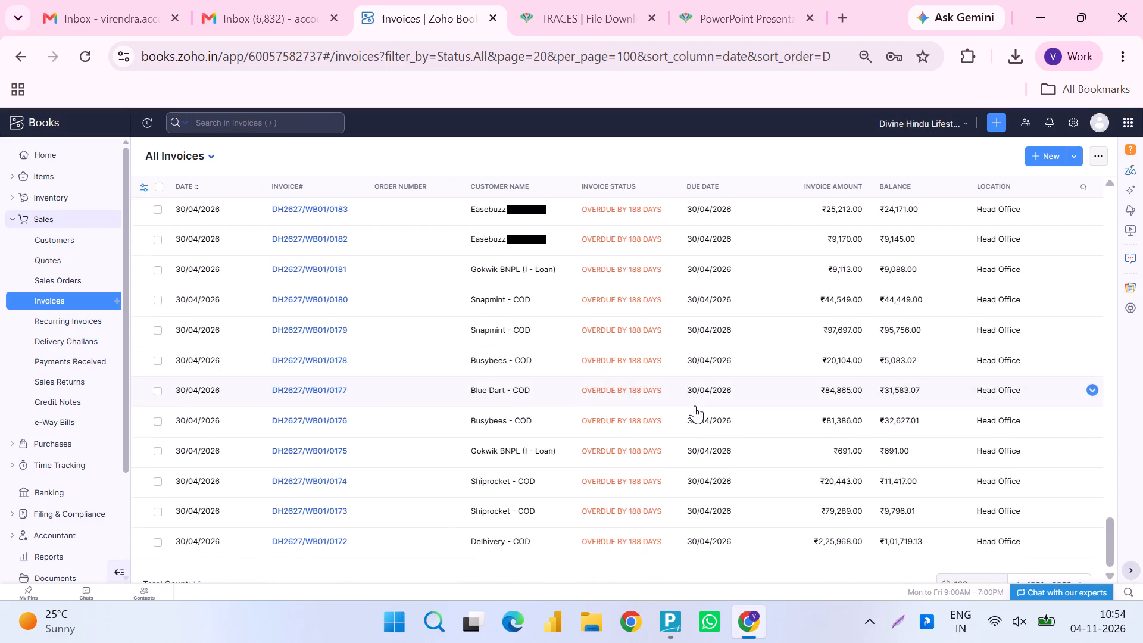
Leave the invoice list and return to the Home dashboard.
left_click(57, 155)
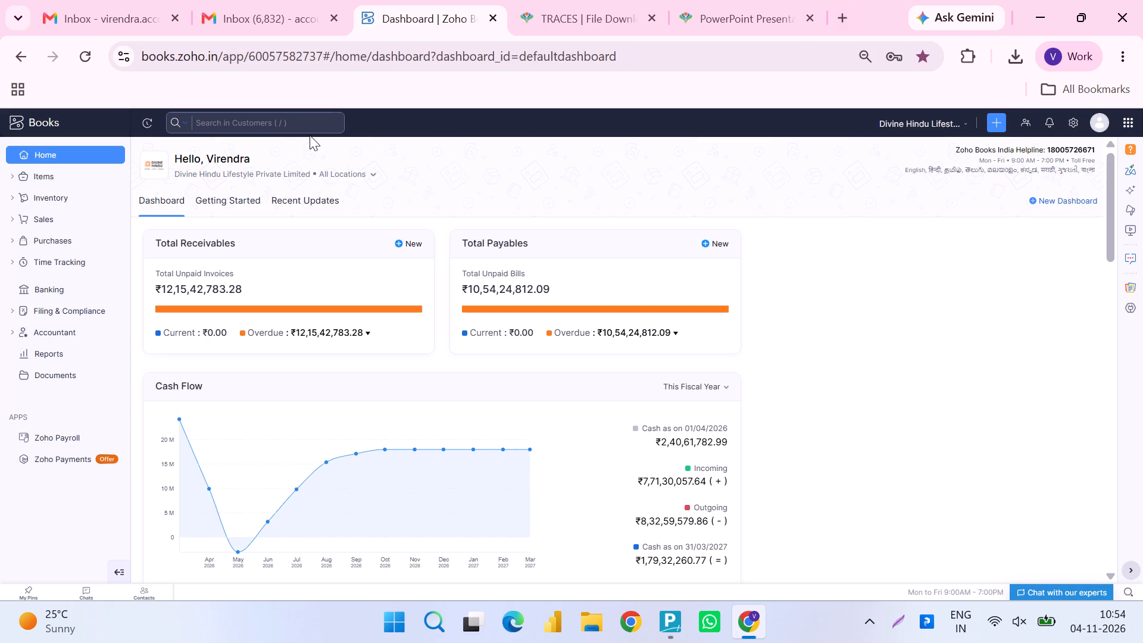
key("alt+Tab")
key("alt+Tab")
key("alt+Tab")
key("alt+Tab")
Open the Bills_Uploader_final workbook from the desktop, look over its bill, tax and location columns, and close it.
key("super+d")
double_click(165, 421)
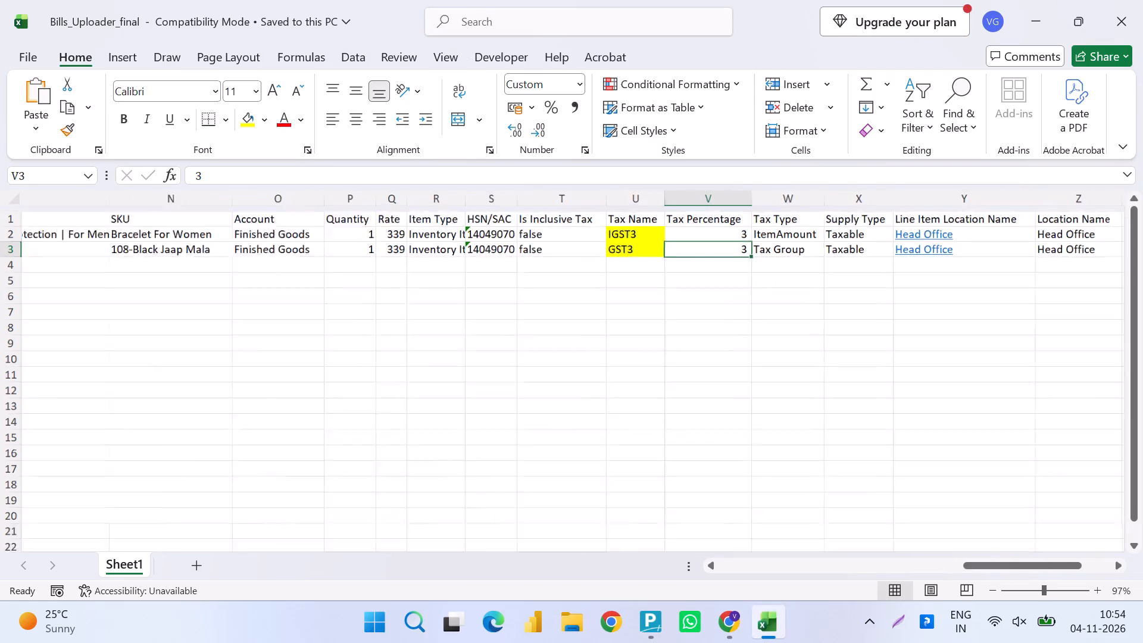
scroll(969, 269, "right", 7)
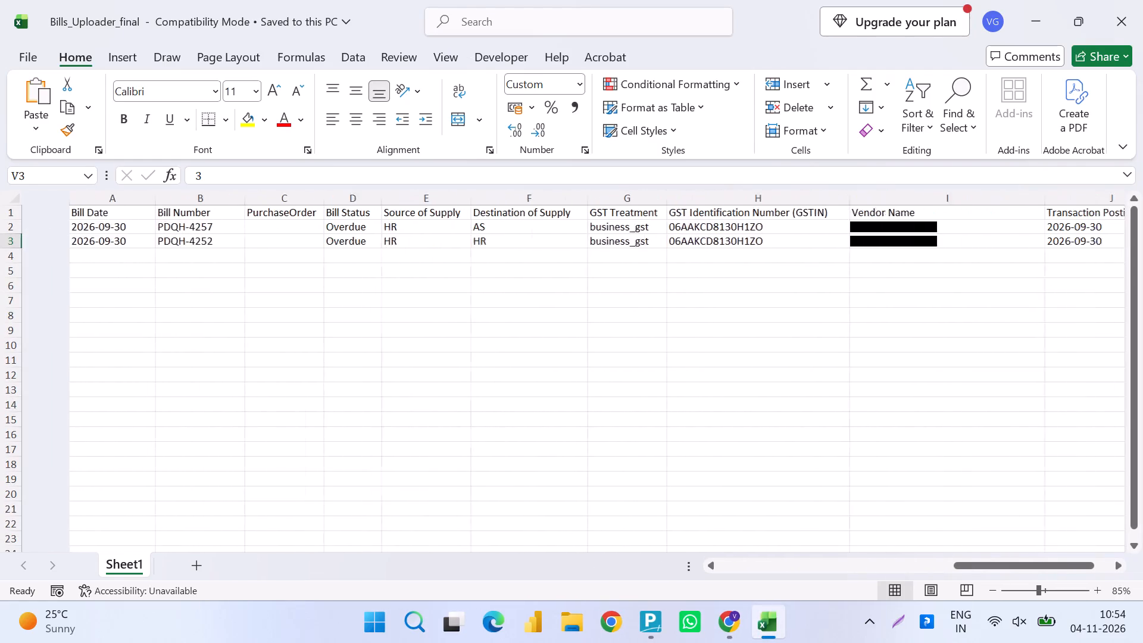
left_click(1142, 0)
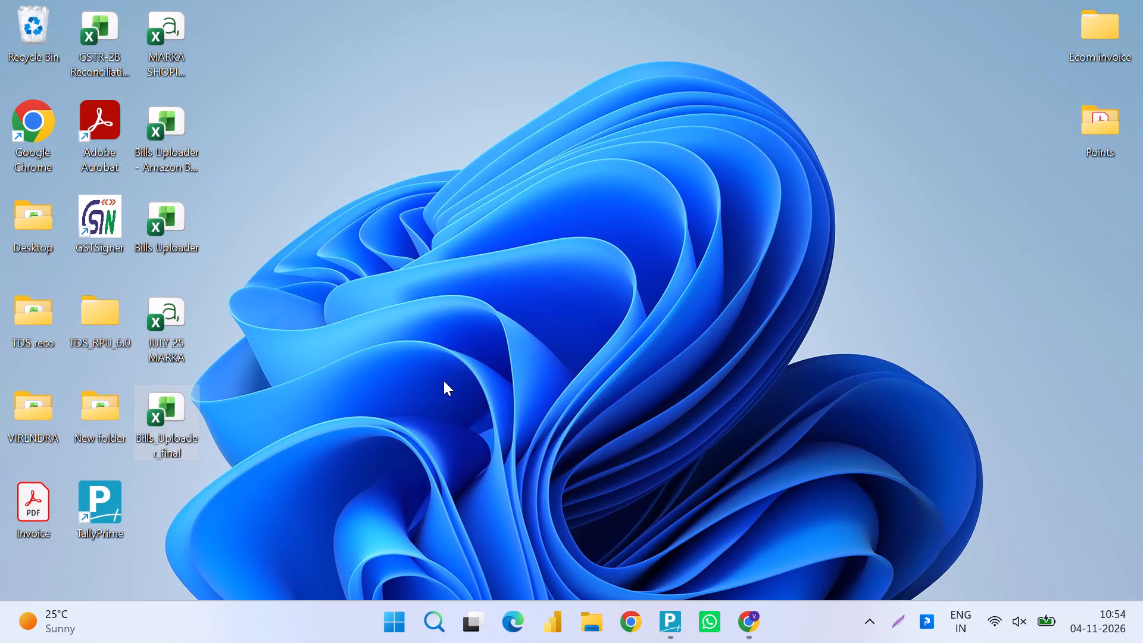
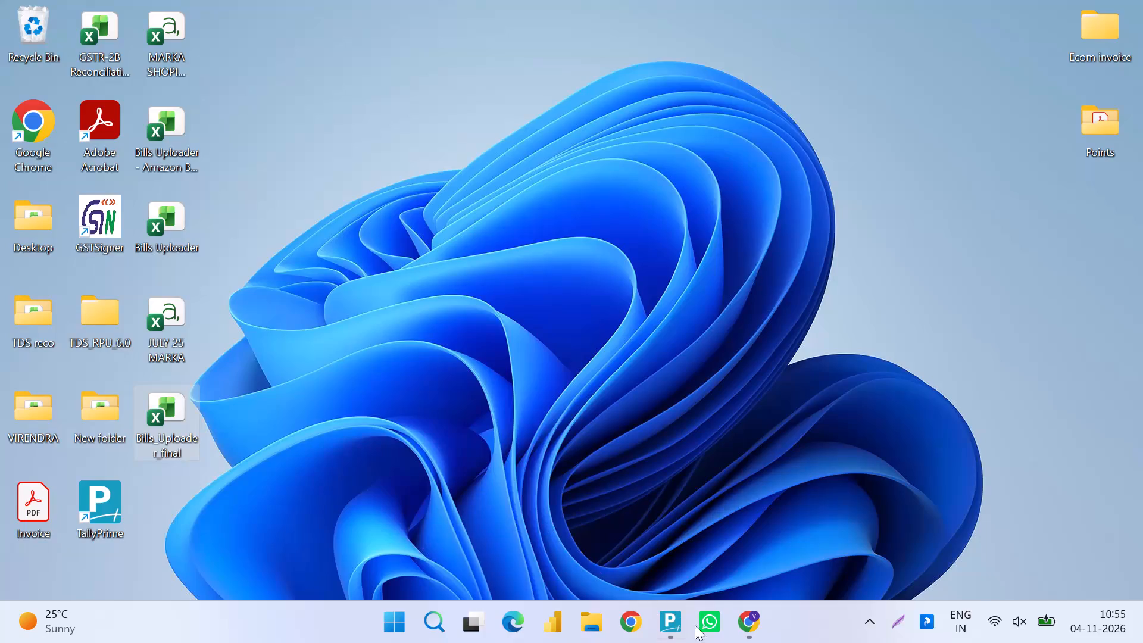
Switch back to the Zoho Books dashboard in Chrome.
left_click(742, 627)
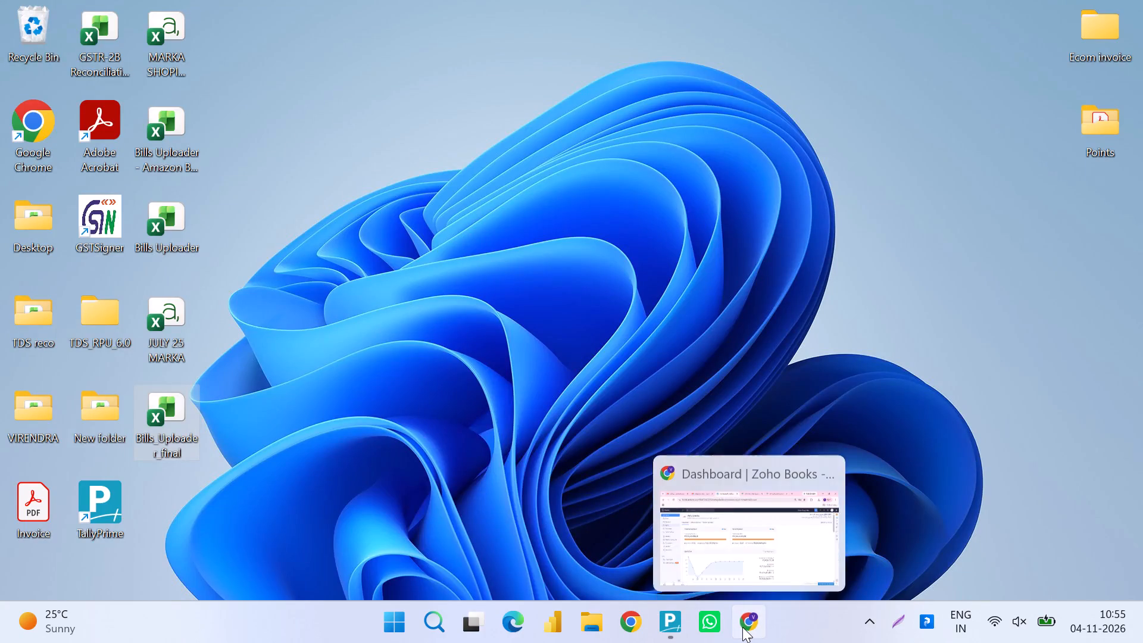
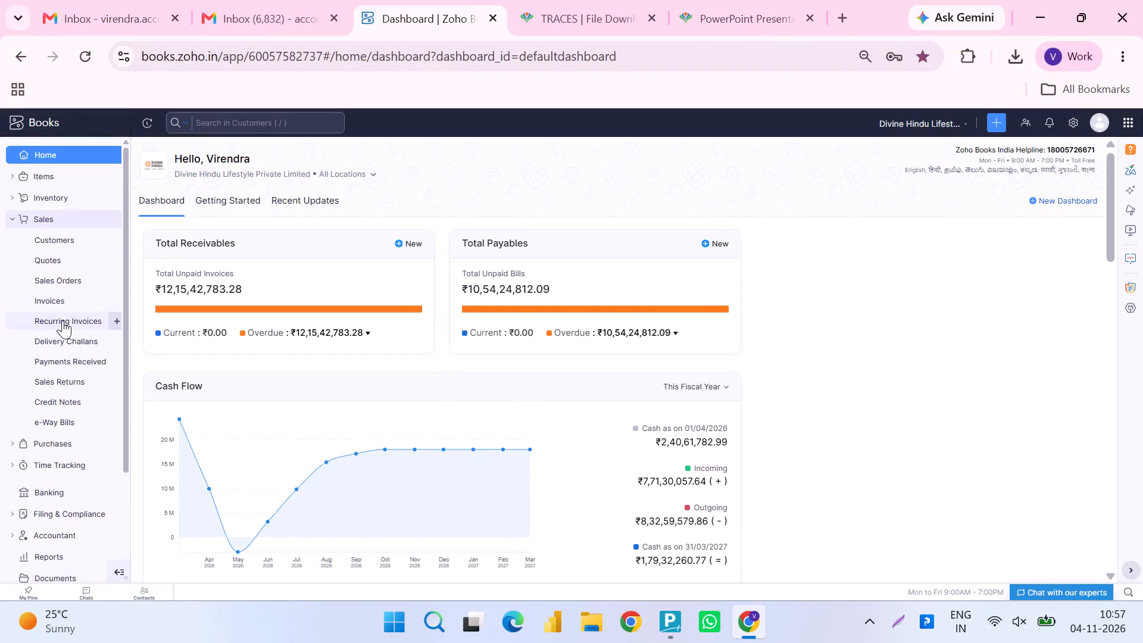
Go to the sales invoices list and start an invoice import, reaching its file selection page.
left_click(63, 301)
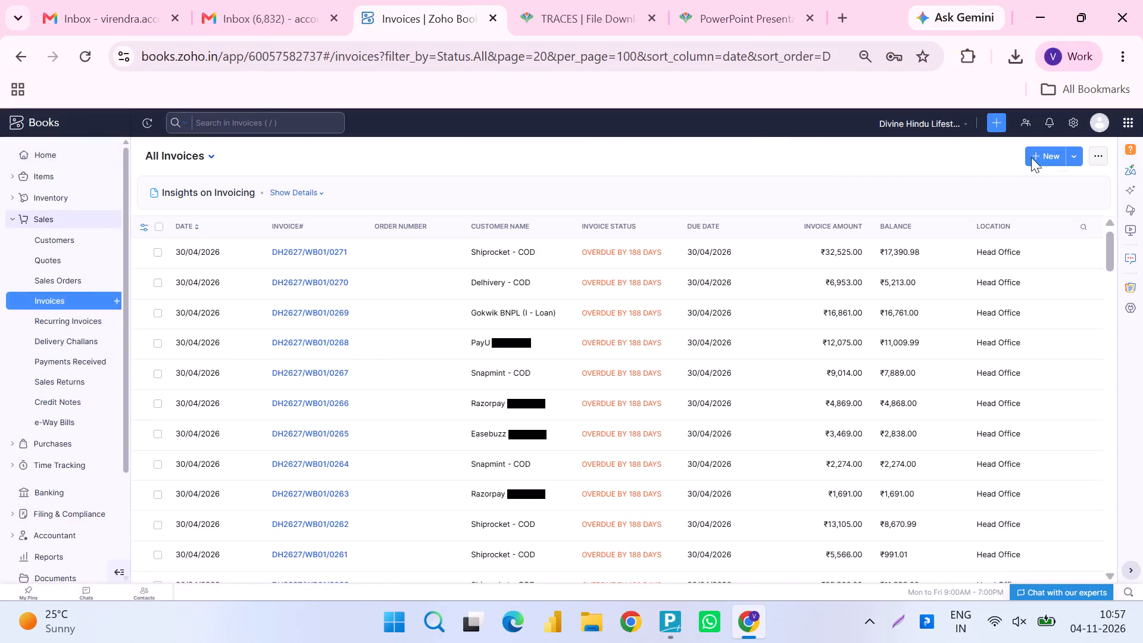
left_click(1100, 153)
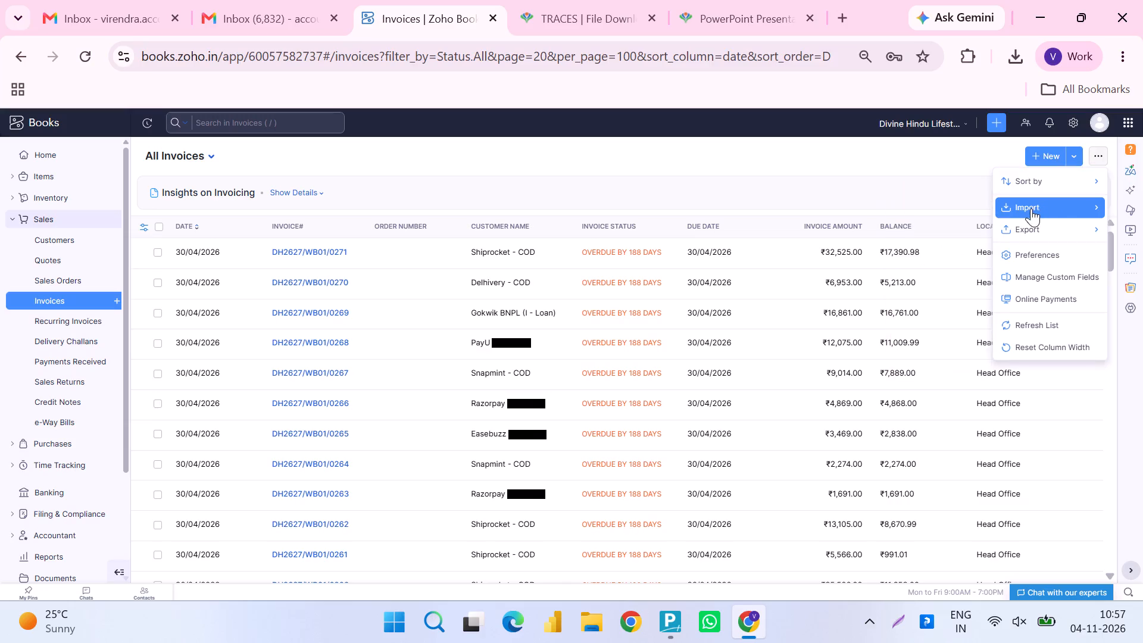
left_click(940, 207)
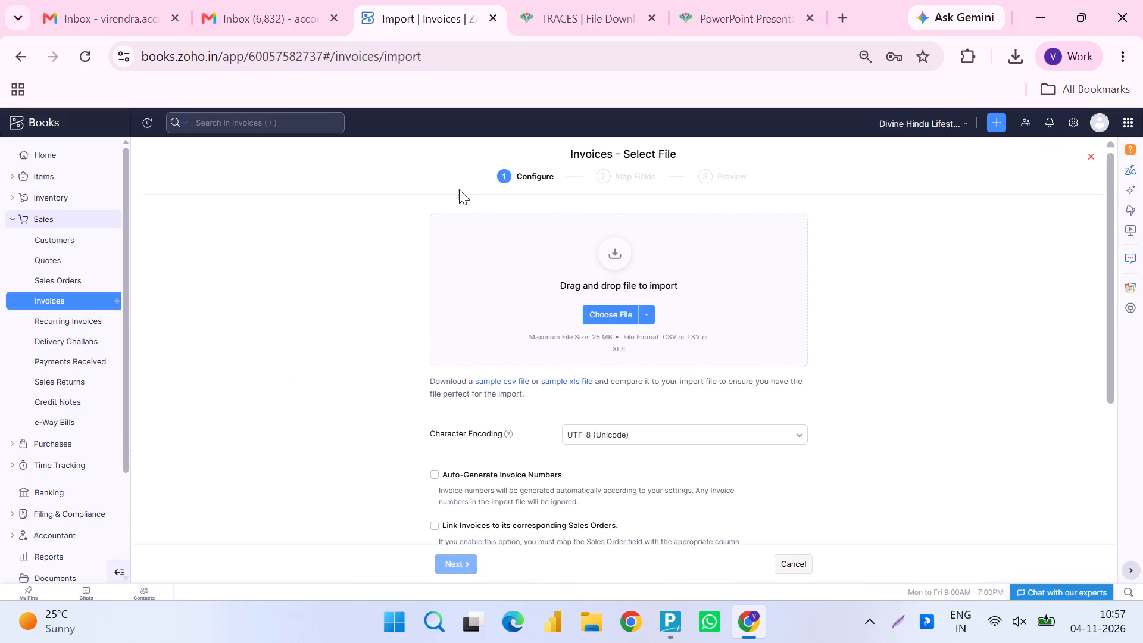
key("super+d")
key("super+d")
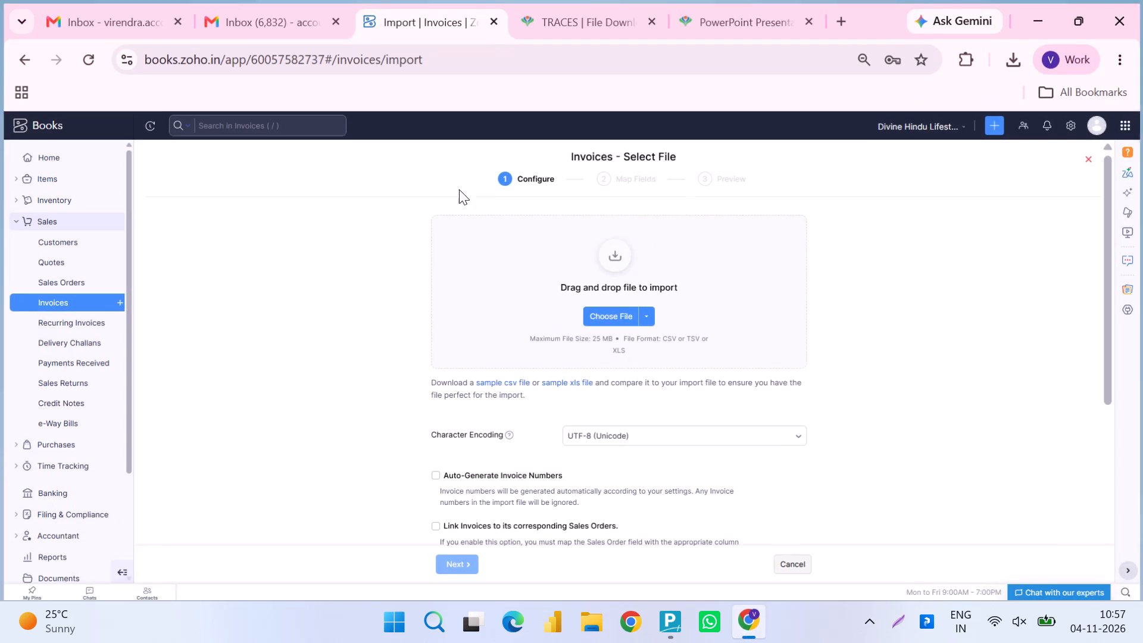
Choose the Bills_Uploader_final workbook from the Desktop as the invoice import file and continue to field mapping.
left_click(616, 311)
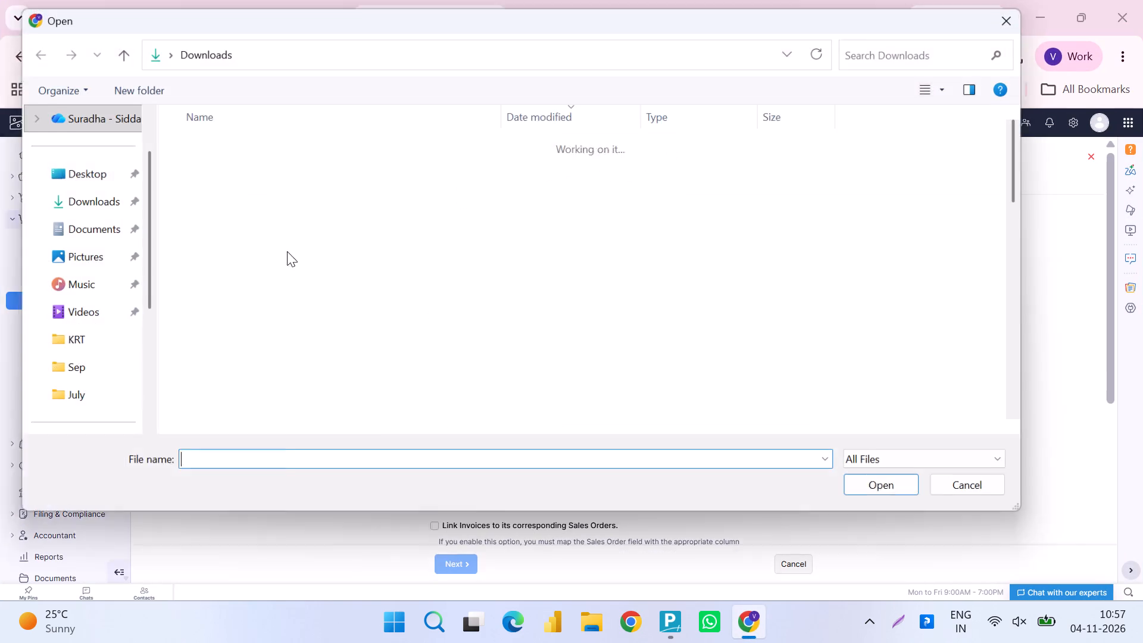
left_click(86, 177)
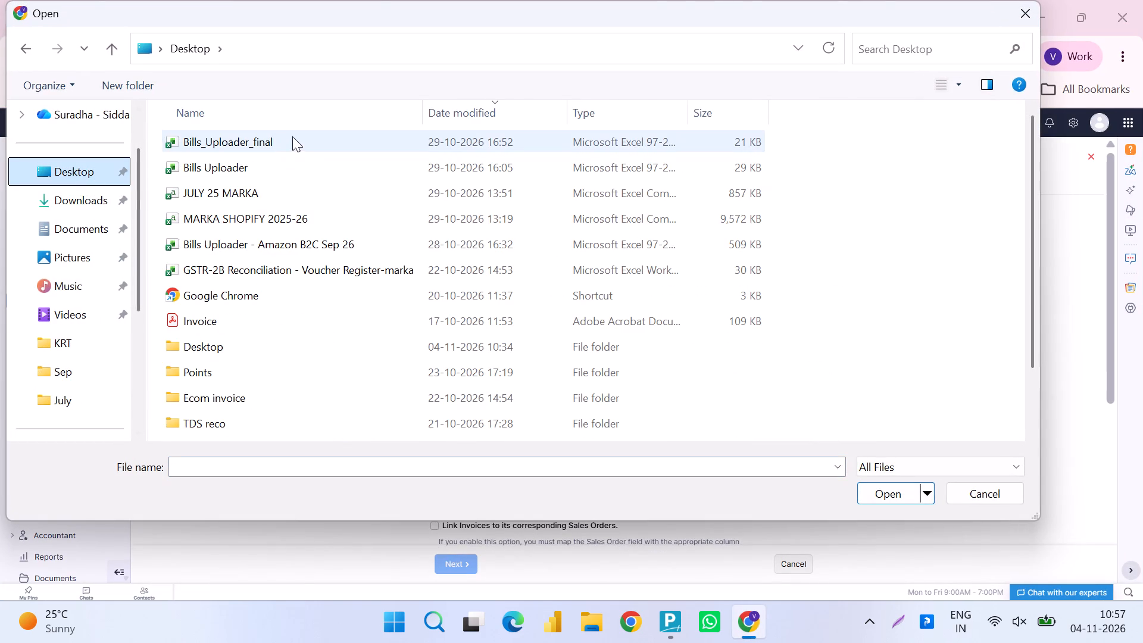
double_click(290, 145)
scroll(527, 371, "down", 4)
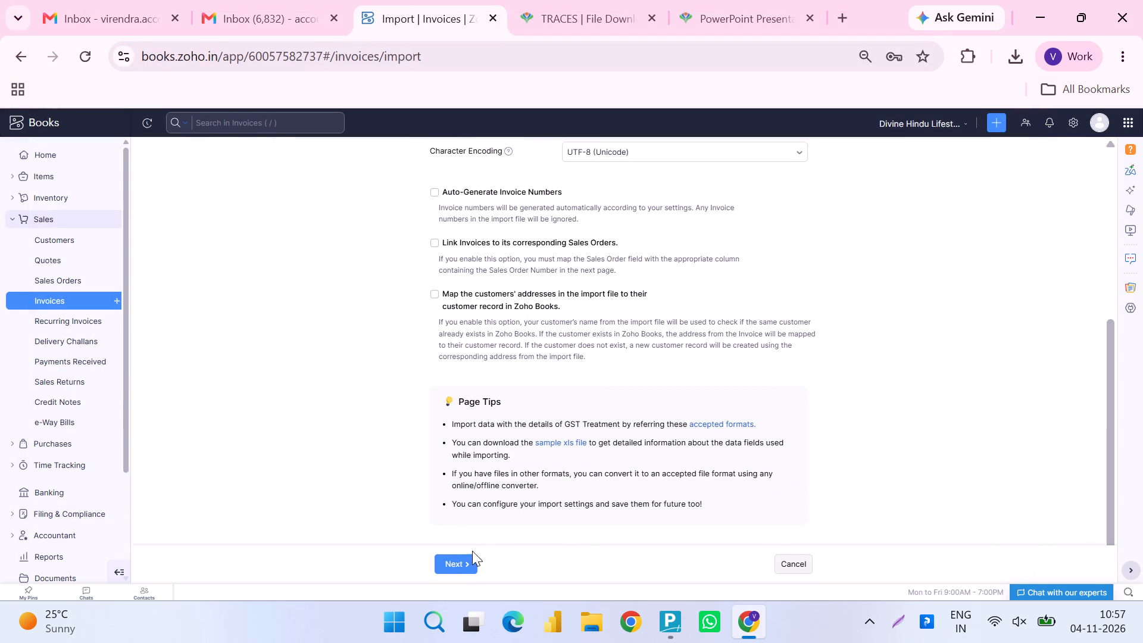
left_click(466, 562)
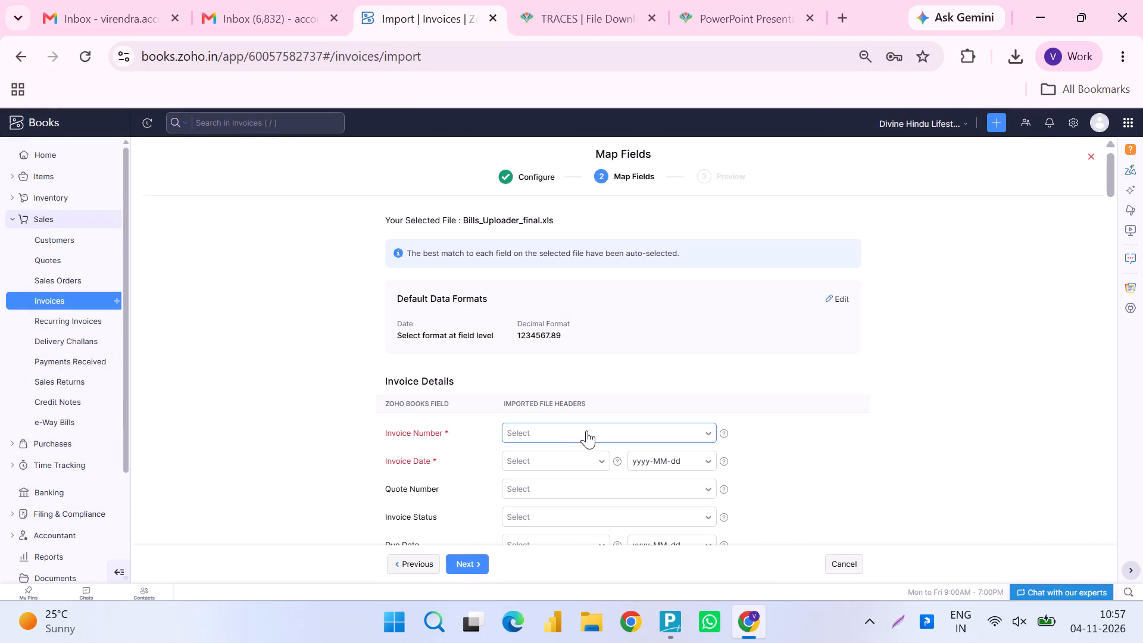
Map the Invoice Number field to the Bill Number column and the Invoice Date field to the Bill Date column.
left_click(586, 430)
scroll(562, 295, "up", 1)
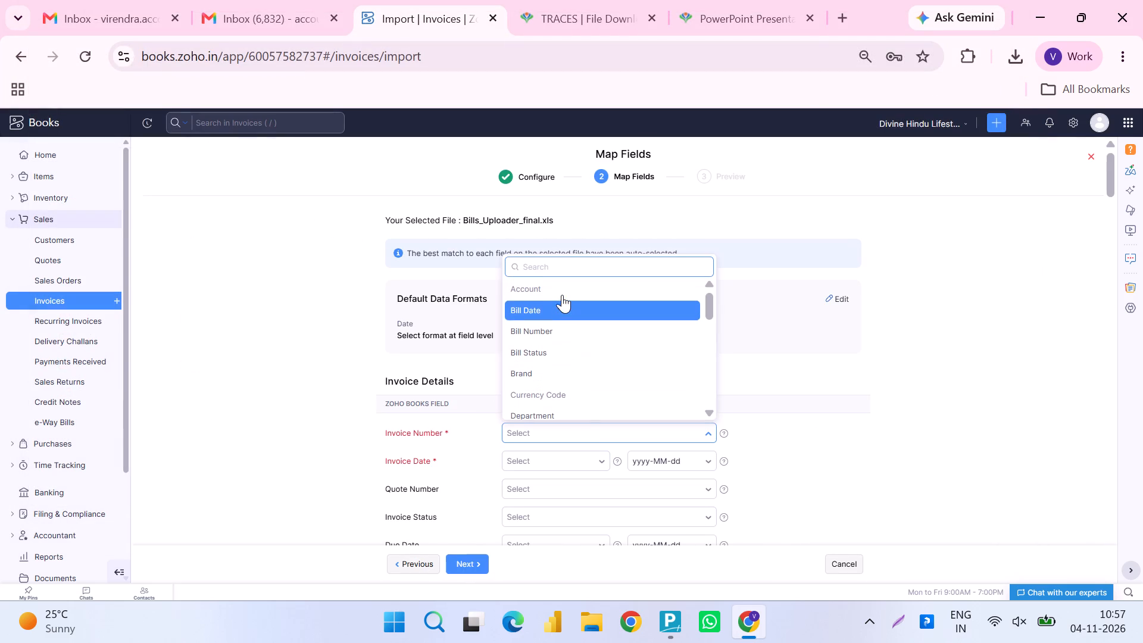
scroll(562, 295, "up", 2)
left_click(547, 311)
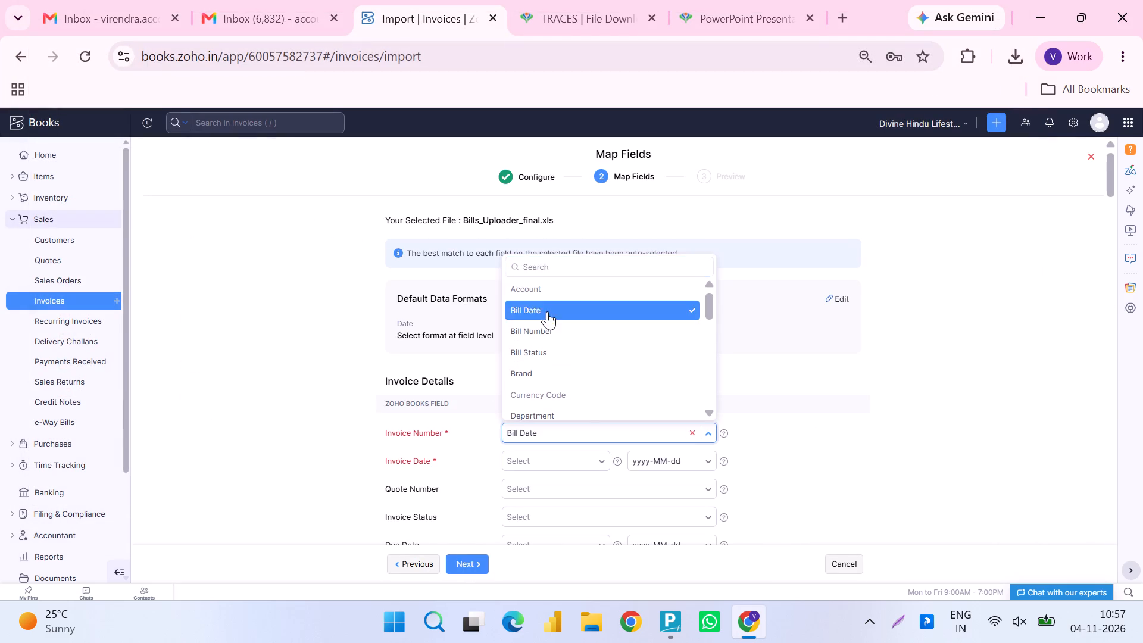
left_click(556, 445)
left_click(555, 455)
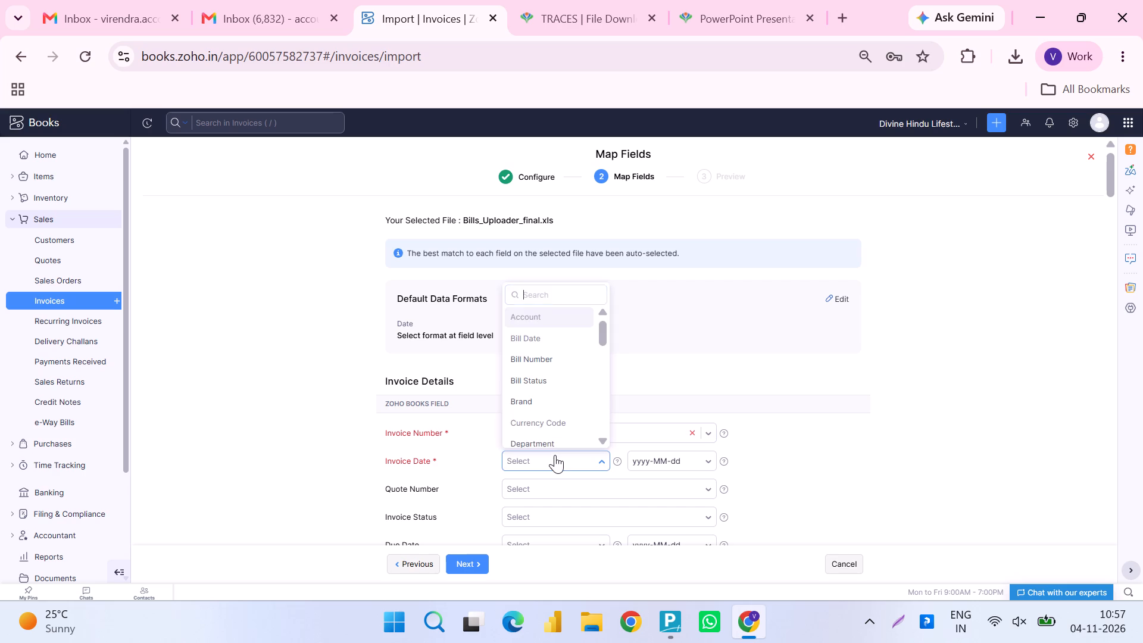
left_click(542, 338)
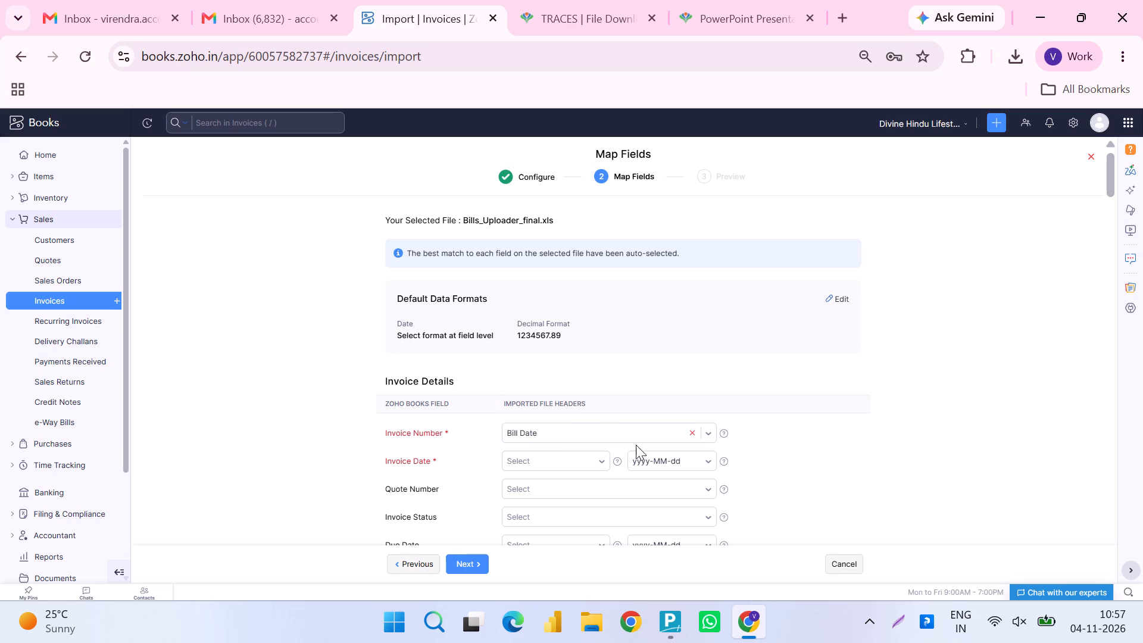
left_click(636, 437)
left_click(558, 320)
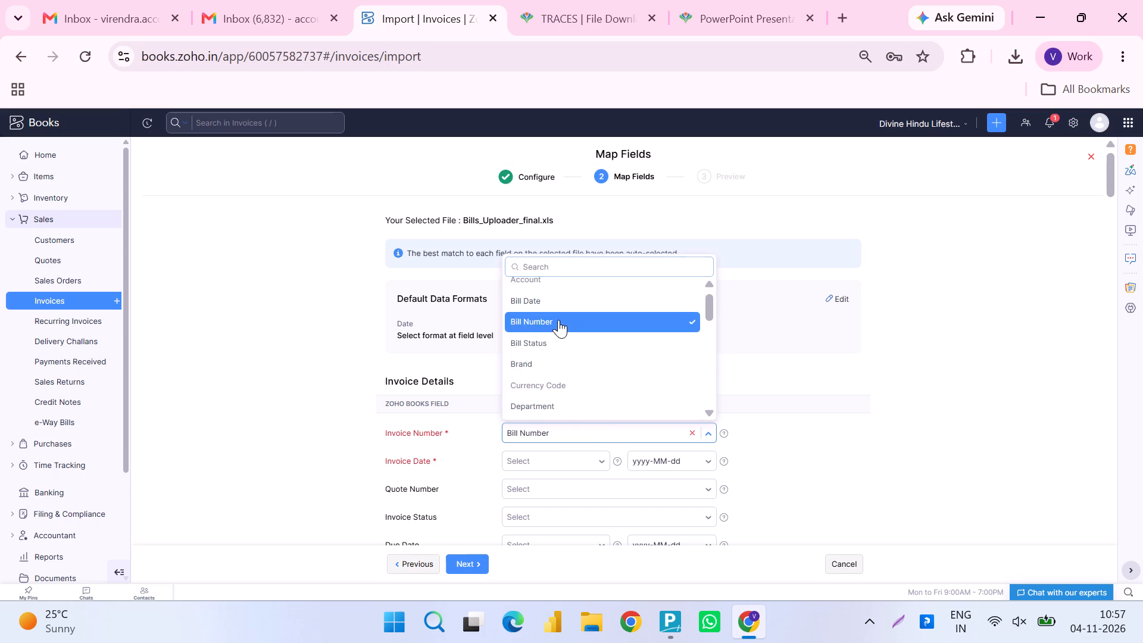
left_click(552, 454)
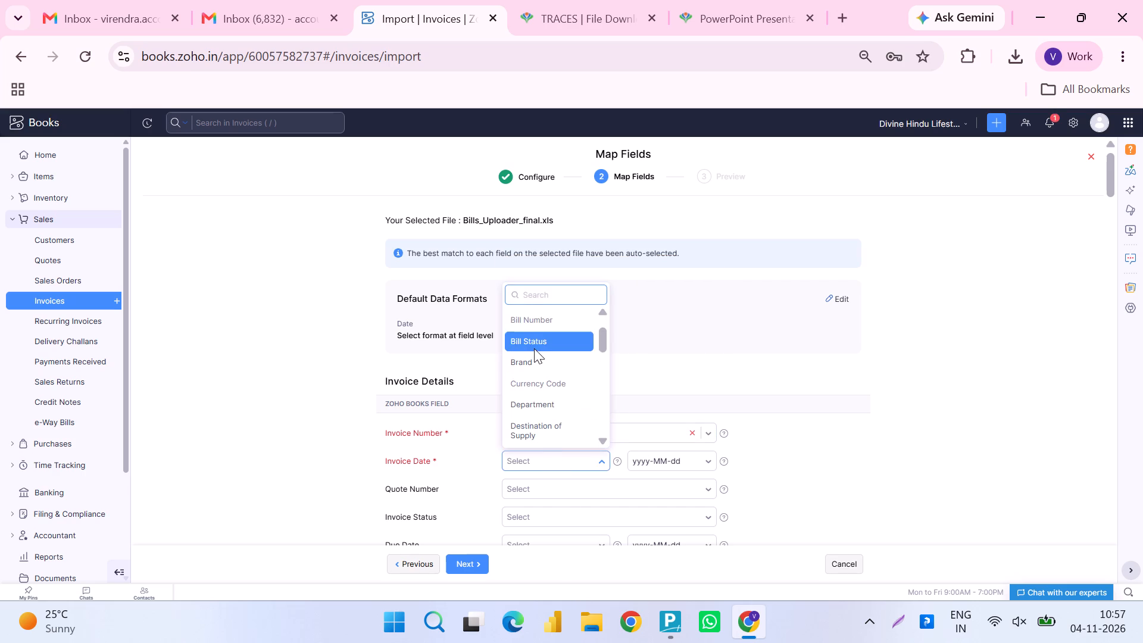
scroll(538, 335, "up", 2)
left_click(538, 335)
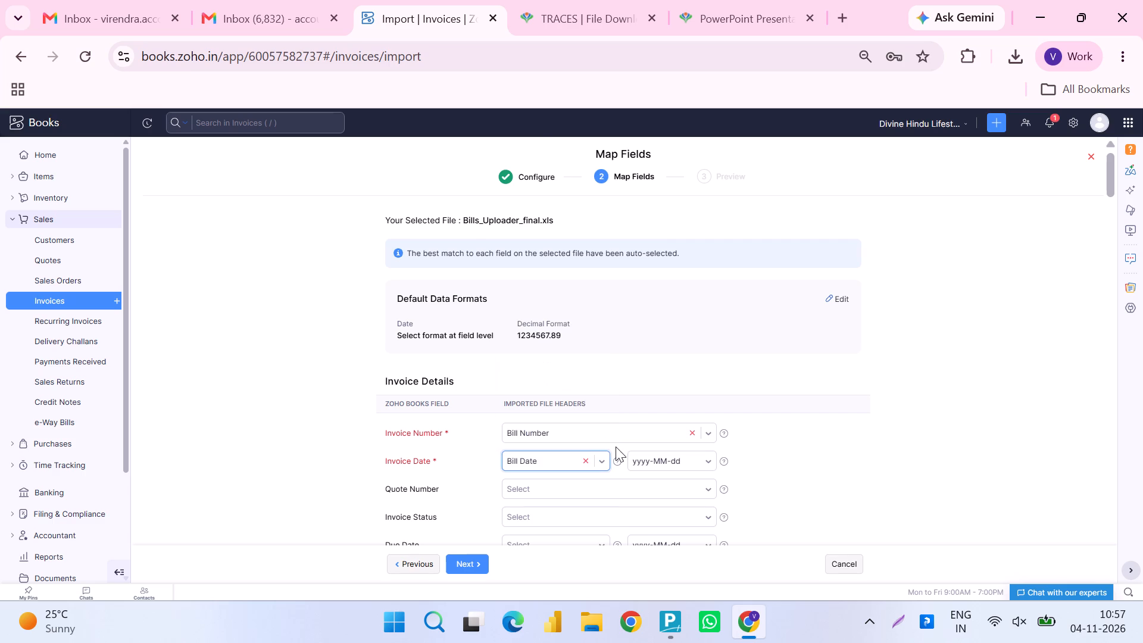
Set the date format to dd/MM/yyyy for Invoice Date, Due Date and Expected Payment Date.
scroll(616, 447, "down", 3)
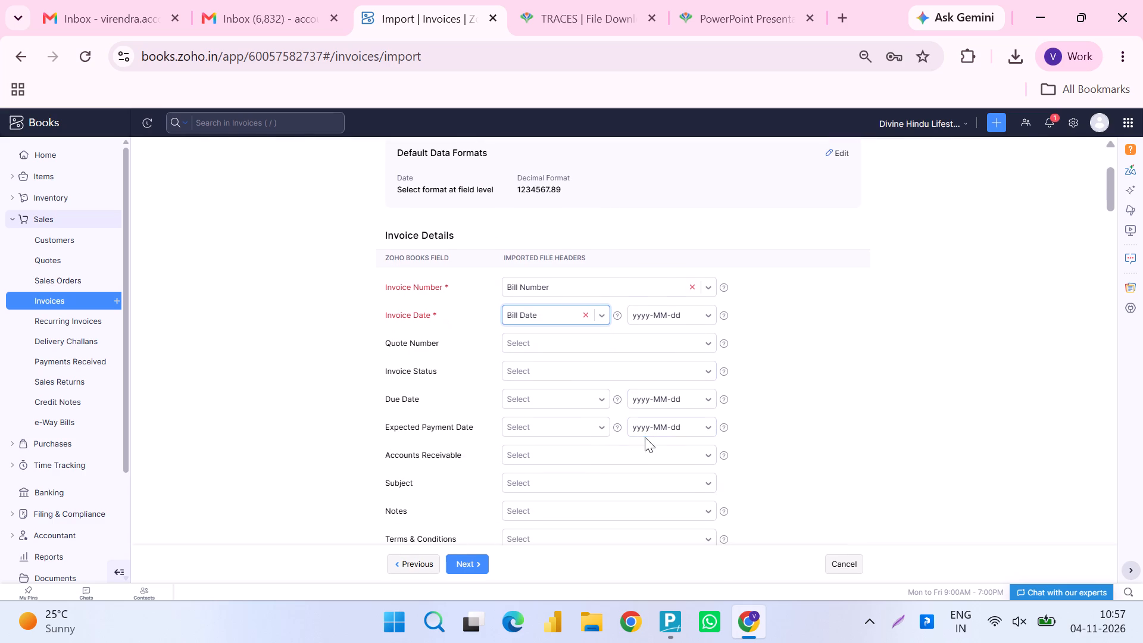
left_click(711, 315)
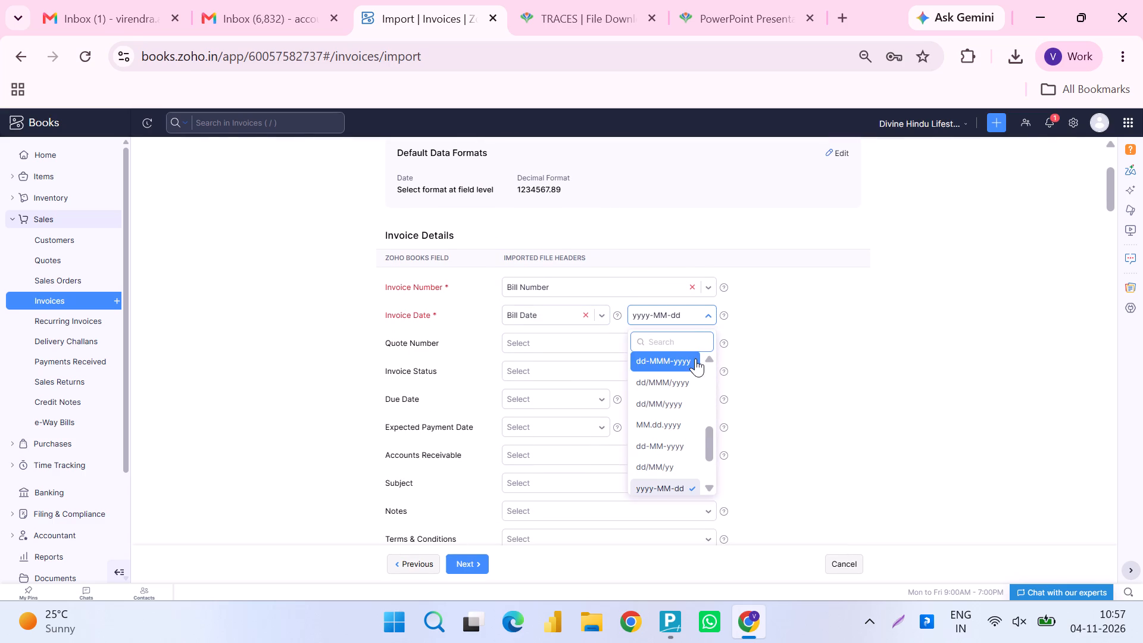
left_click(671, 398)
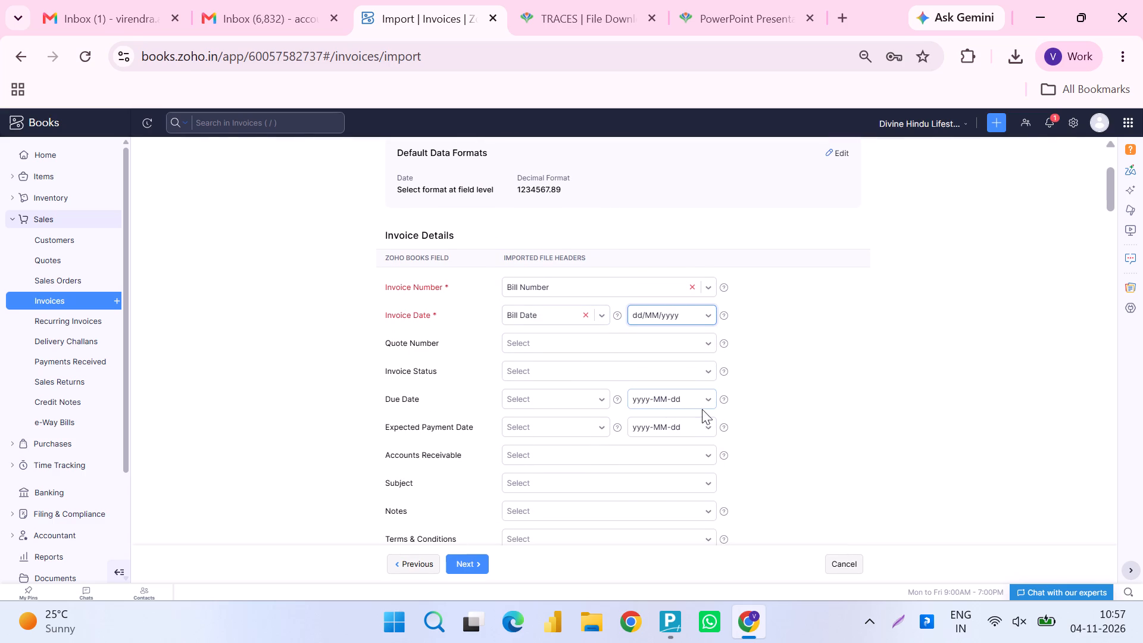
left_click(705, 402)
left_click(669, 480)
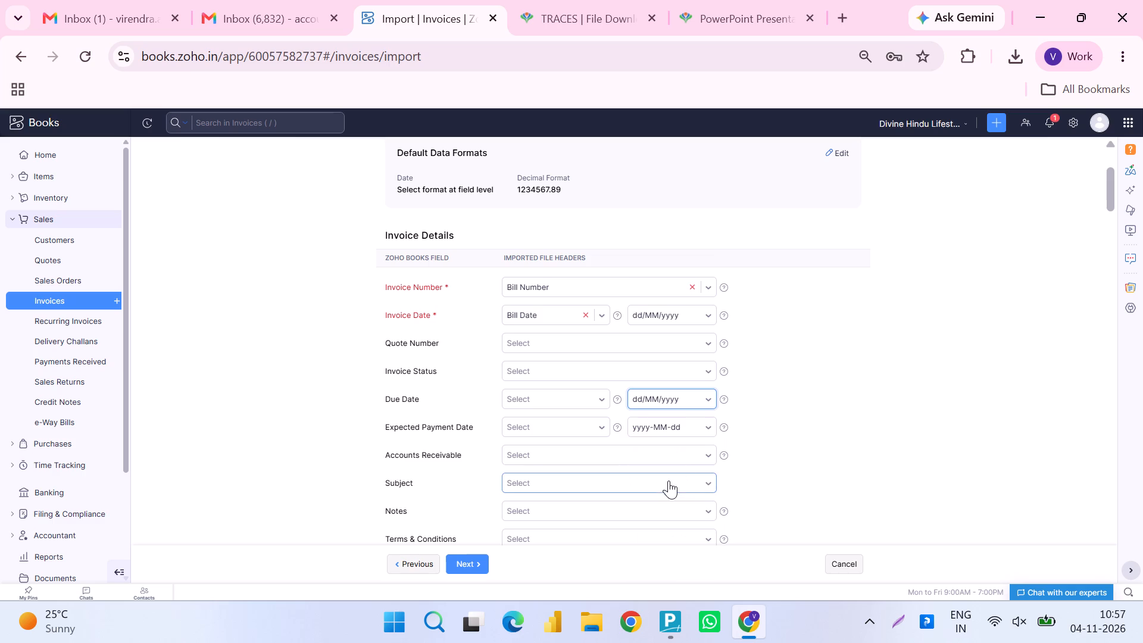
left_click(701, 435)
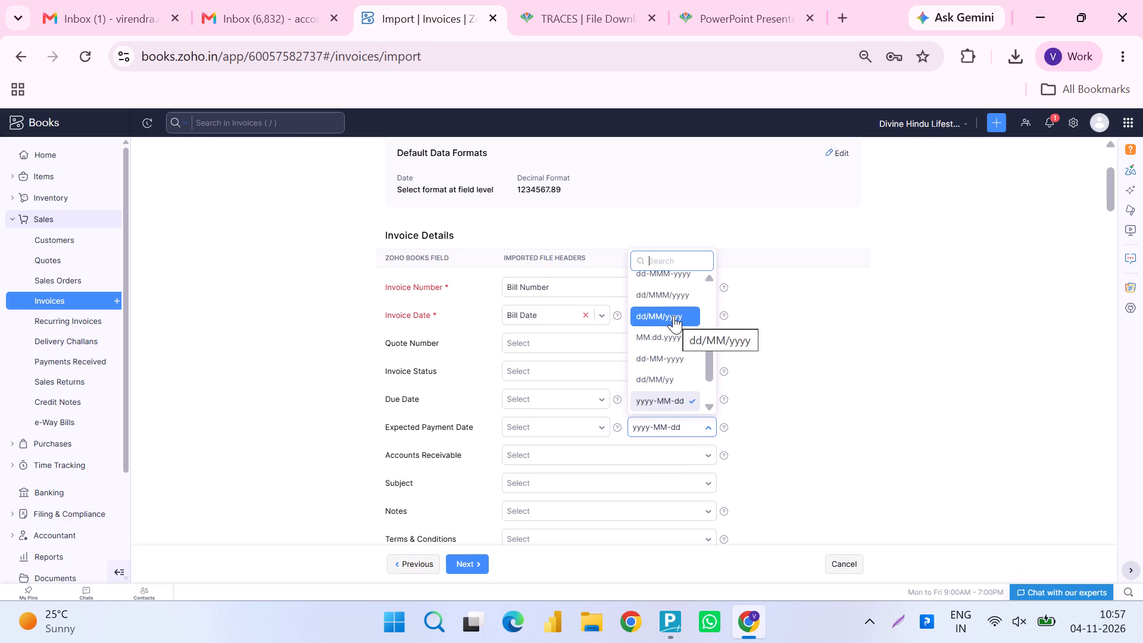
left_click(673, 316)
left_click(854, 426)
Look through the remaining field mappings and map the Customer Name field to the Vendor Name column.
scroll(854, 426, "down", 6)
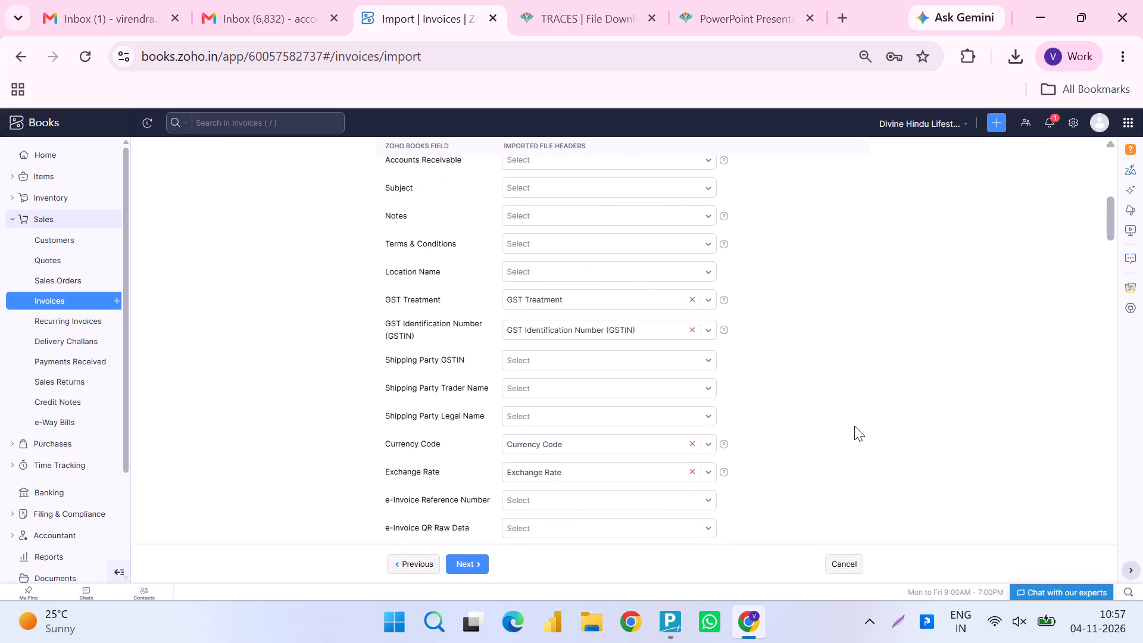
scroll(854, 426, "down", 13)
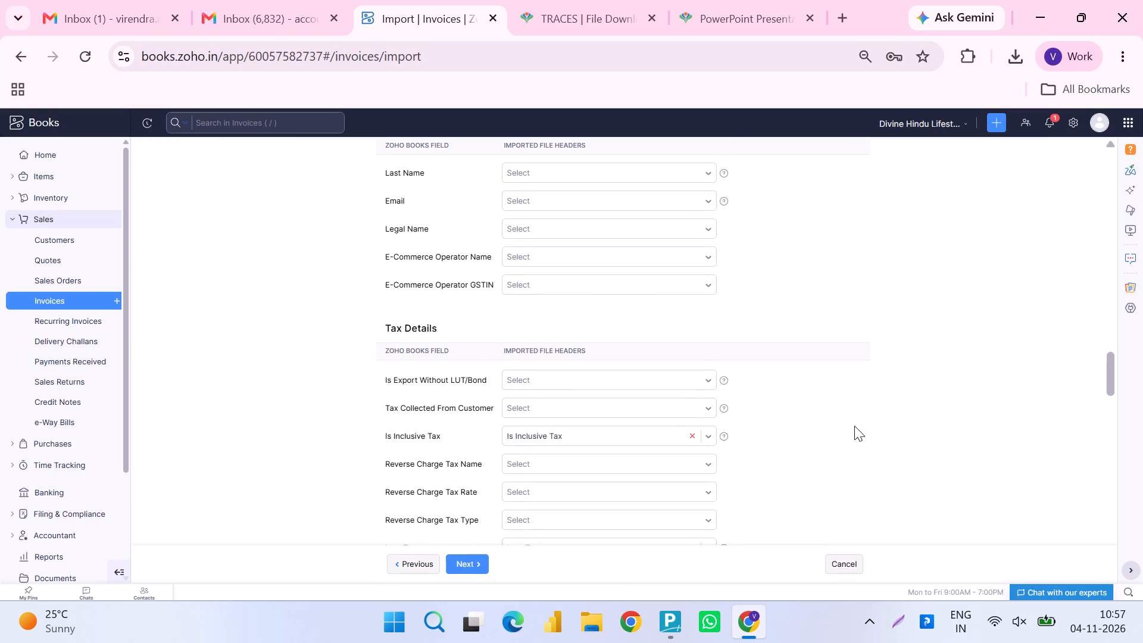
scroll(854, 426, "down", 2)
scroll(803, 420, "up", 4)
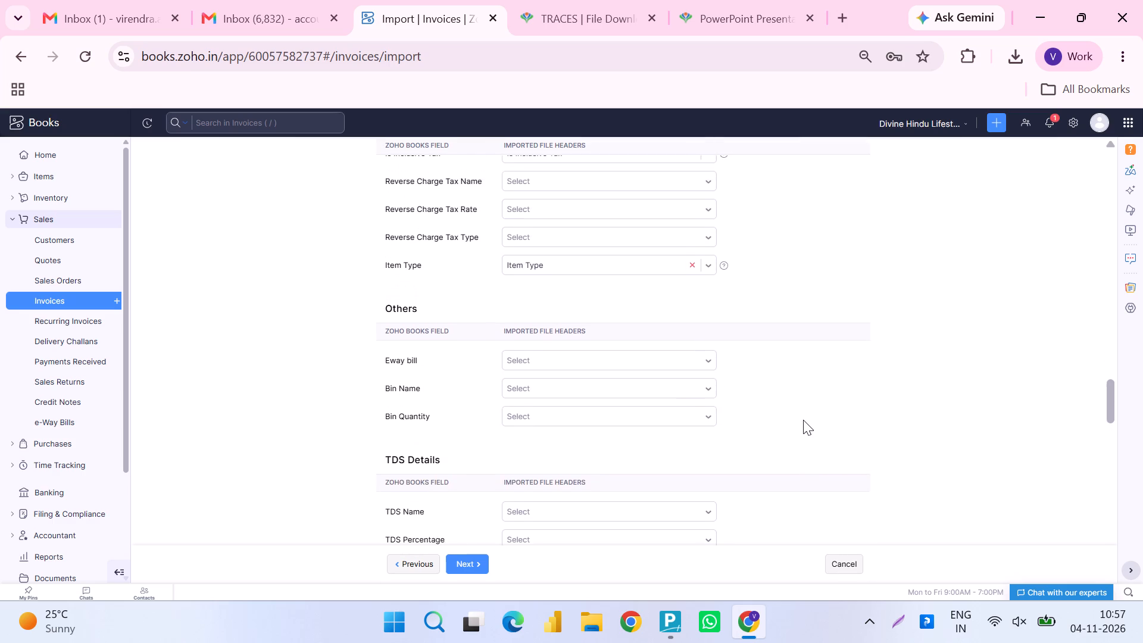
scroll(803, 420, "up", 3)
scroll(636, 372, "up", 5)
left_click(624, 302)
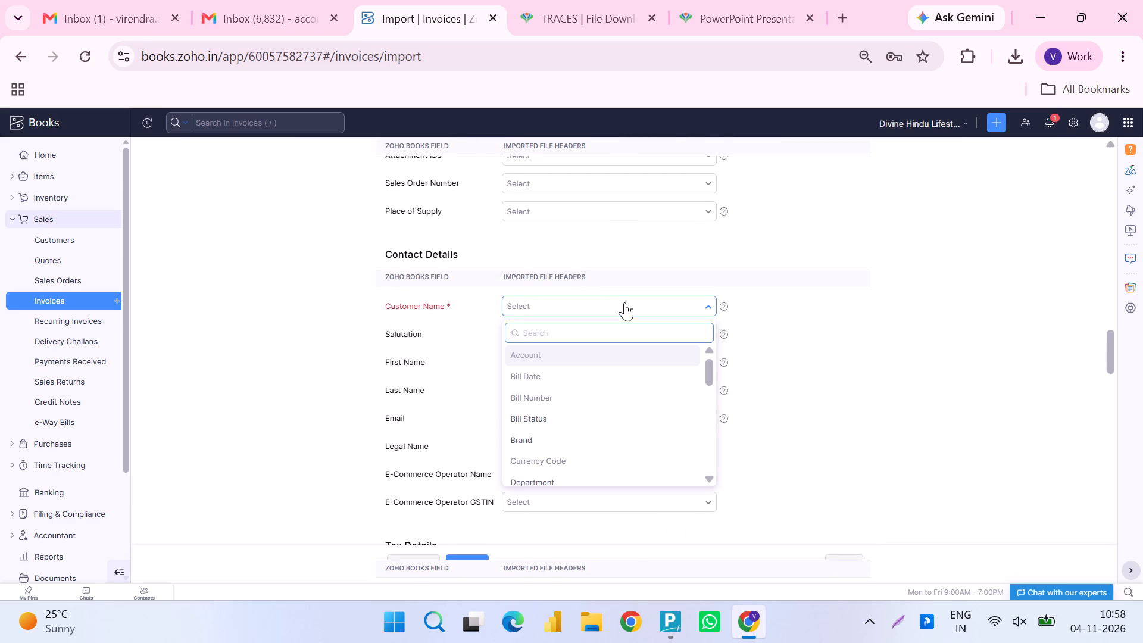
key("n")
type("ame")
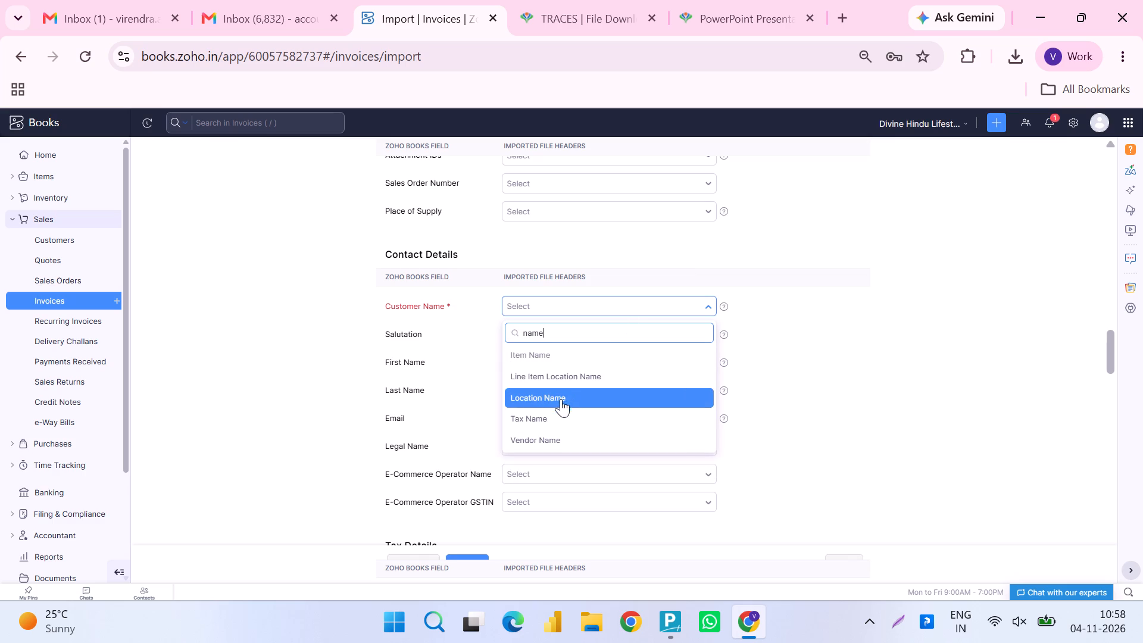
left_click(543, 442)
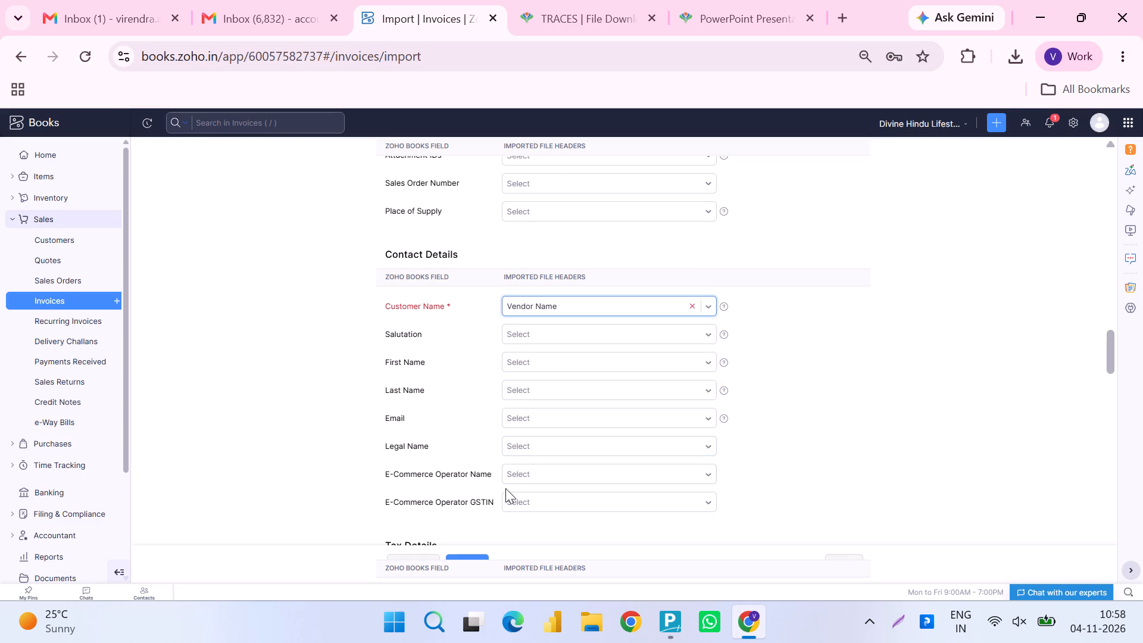
Continue to the import preview and show the details of the skipped records.
scroll(505, 488, "down", 8)
left_click(469, 568)
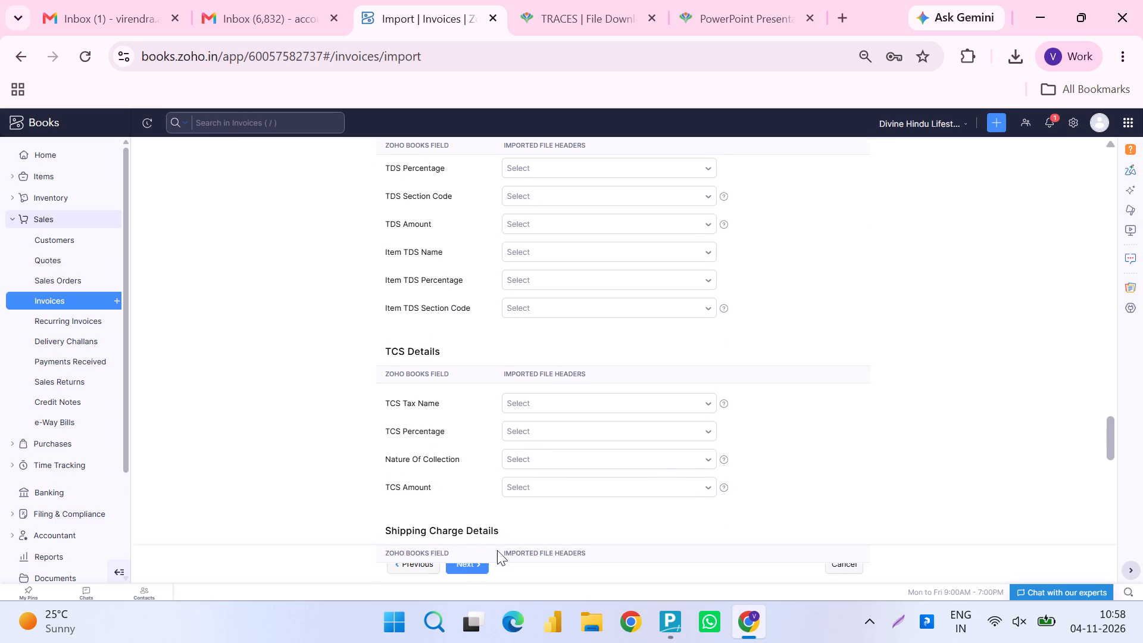
scroll(658, 460, "down", 14)
left_click(478, 568)
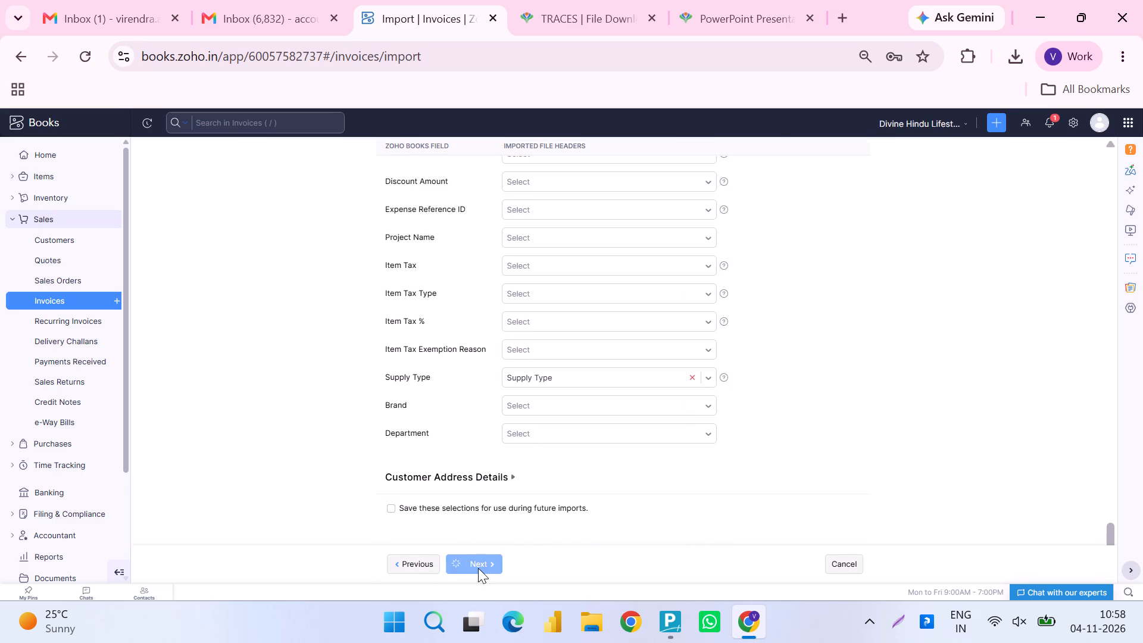
left_click(797, 299)
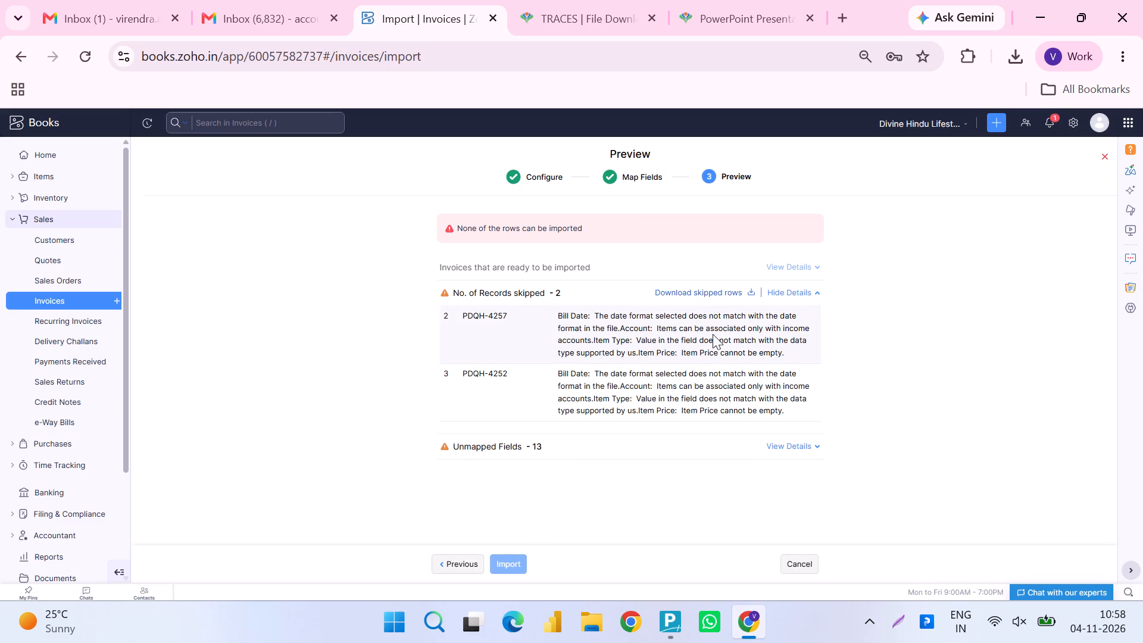
Return to file selection, replace the import file with Invoices_Uploader_final from Downloads, and continue to field mapping.
left_click(450, 560)
left_click(415, 563)
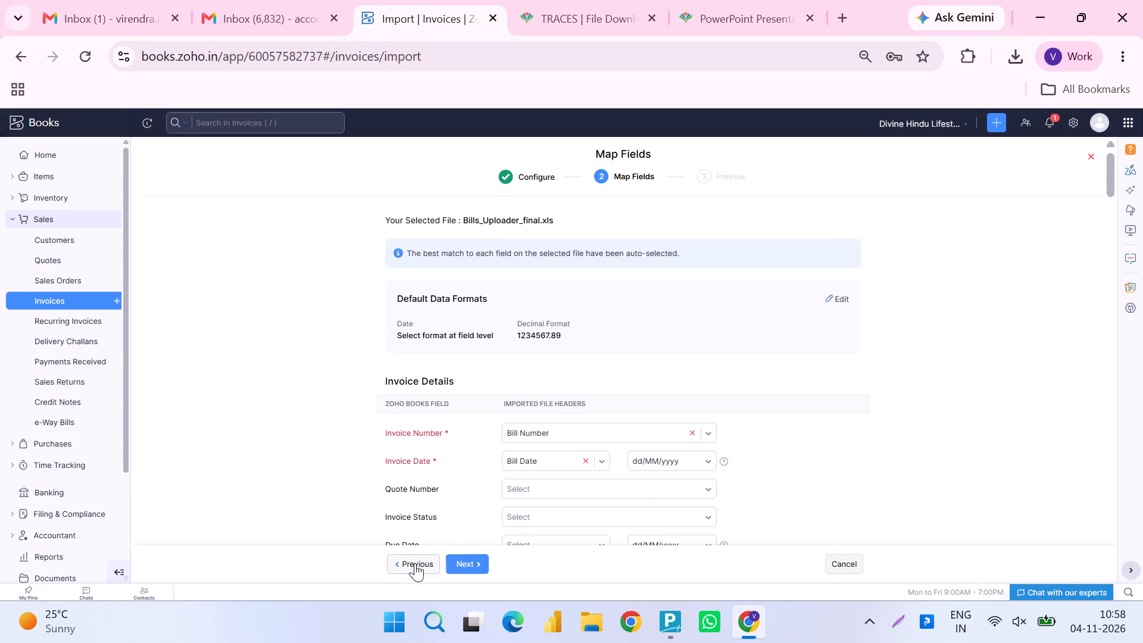
left_click(1020, 66)
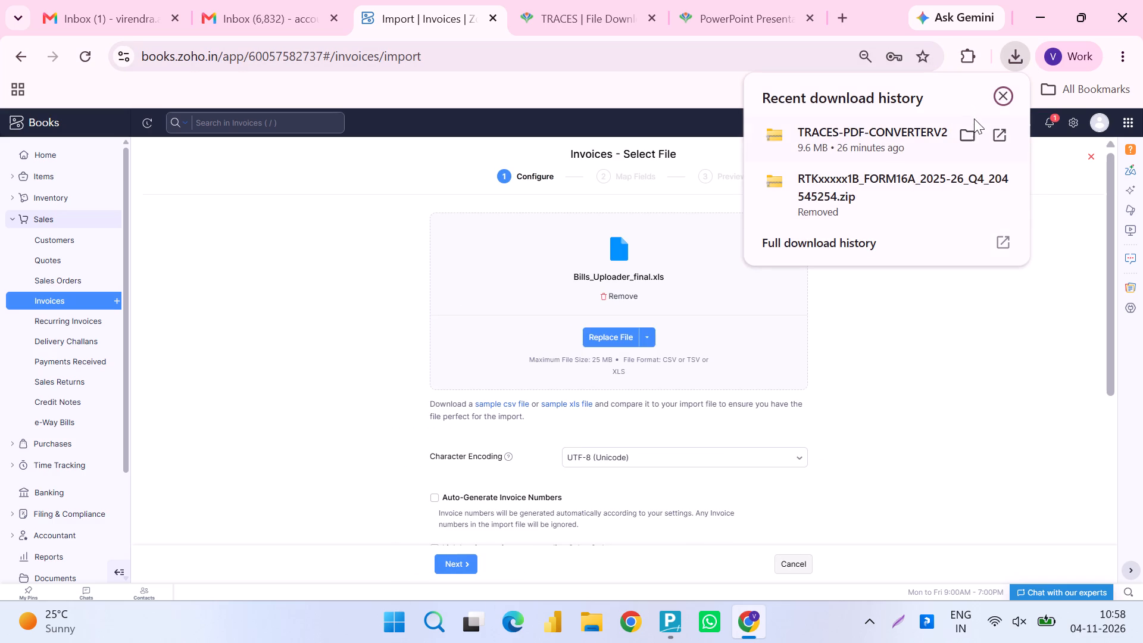
left_click(622, 297)
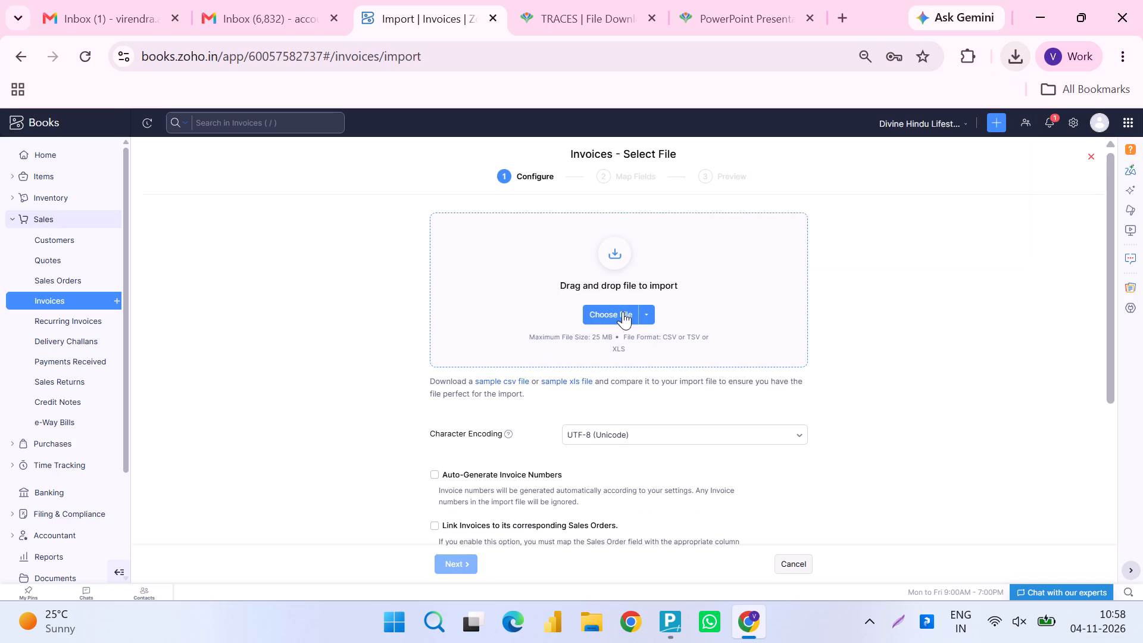
left_click(622, 324)
left_click(607, 308)
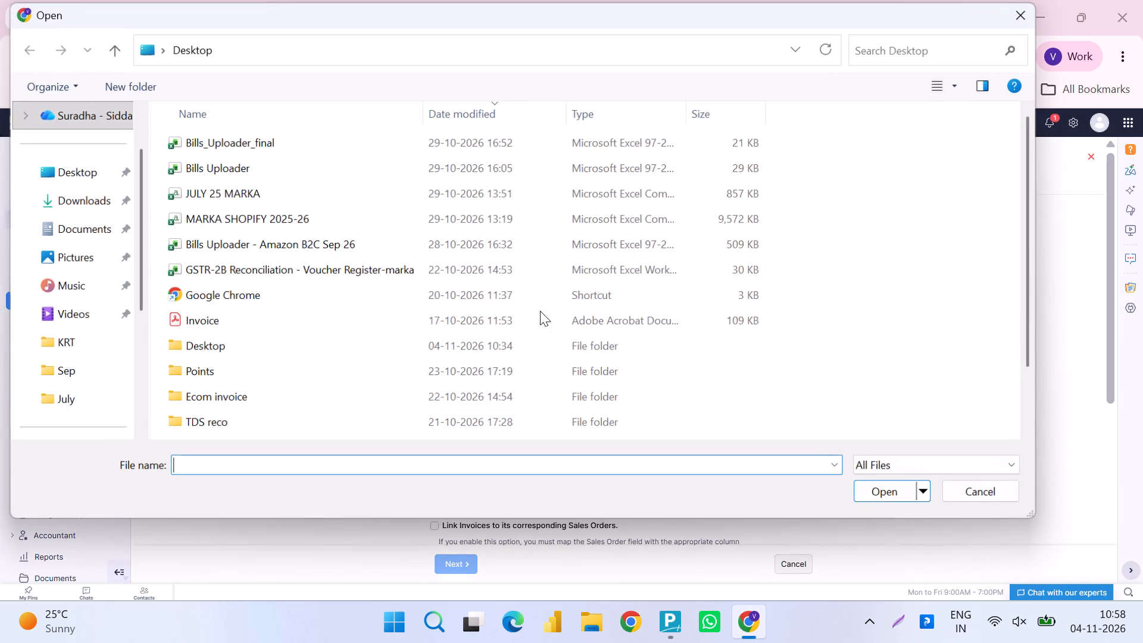
left_click(69, 196)
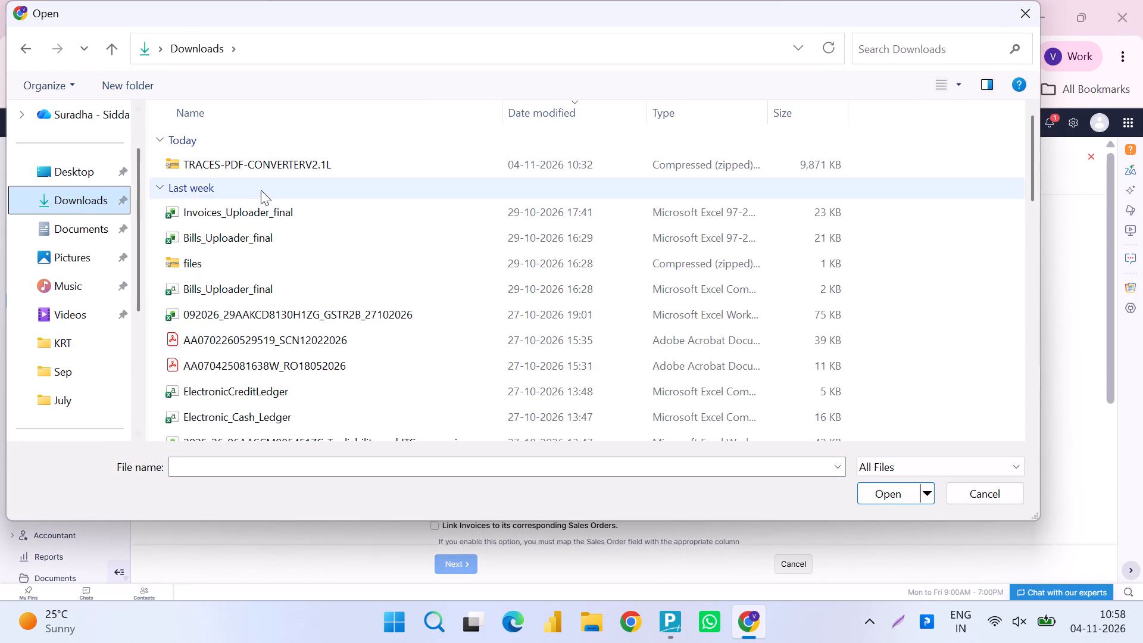
double_click(266, 221)
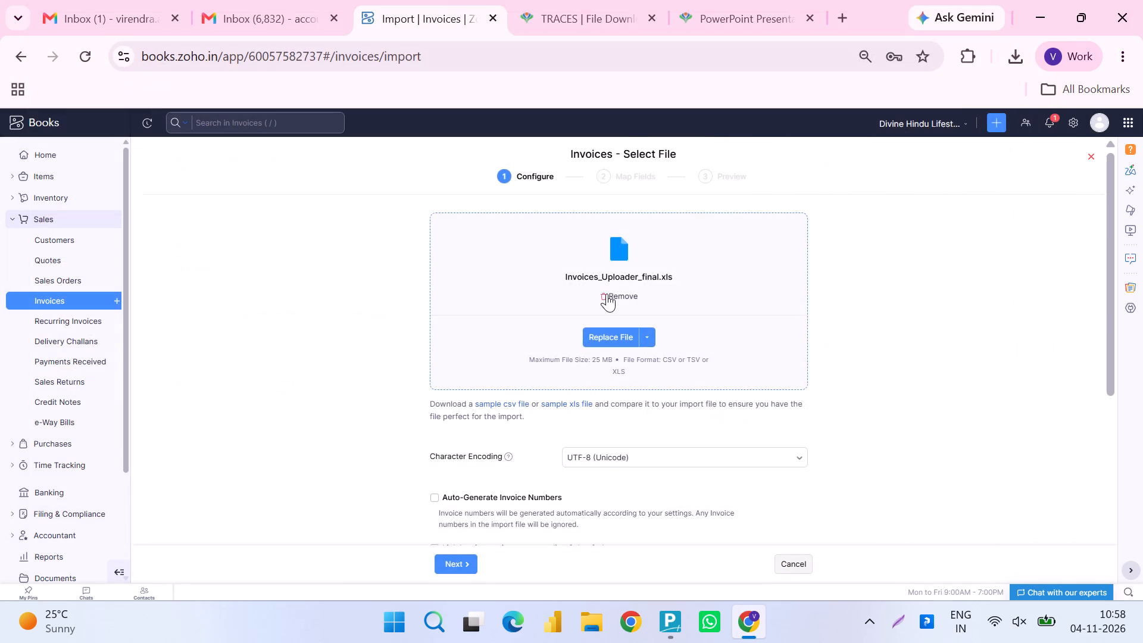
scroll(607, 294, "down", 4)
left_click(461, 569)
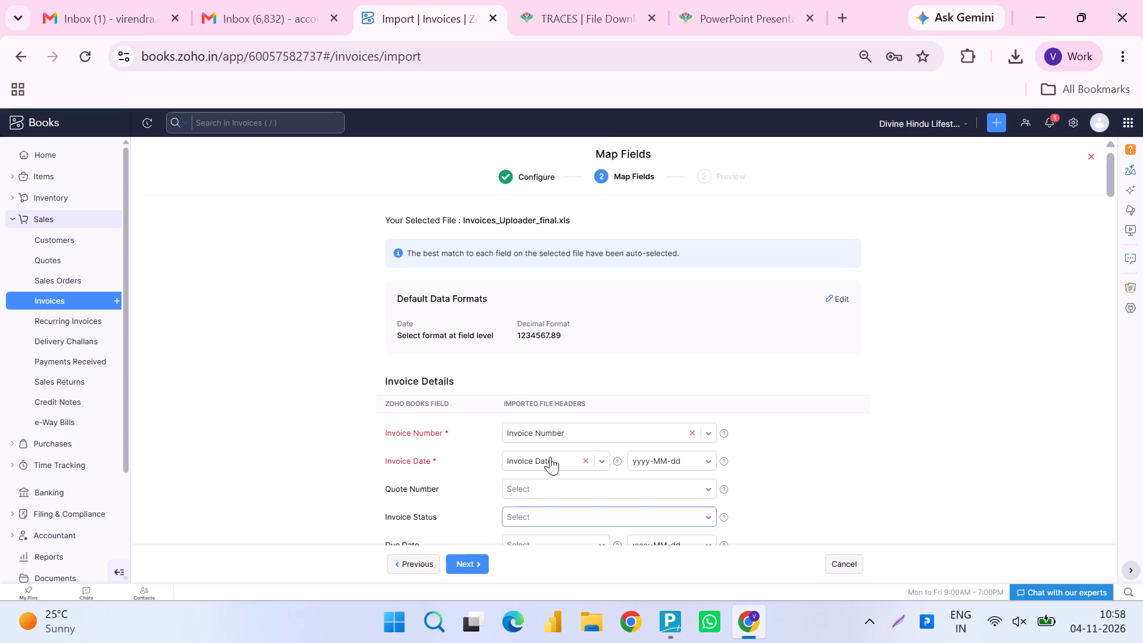
Set the date format to dd/MM/yyyy for Invoice Date and Due Date, and dd-MM-yyyy for Expected Payment Date.
scroll(633, 423, "down", 2)
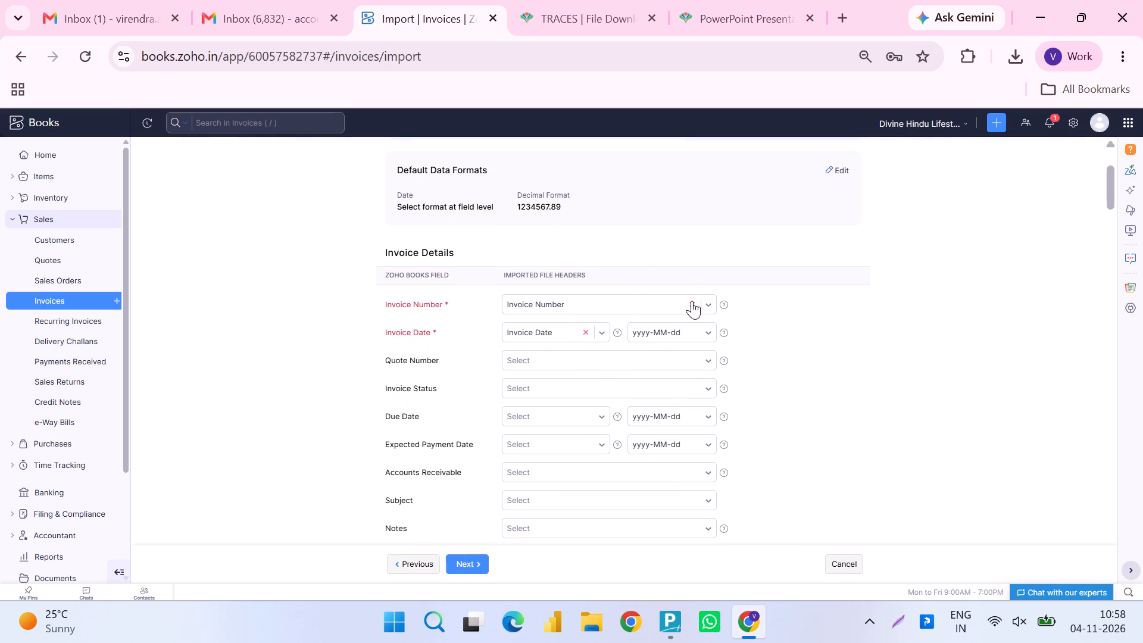
left_click(676, 339)
left_click(664, 424)
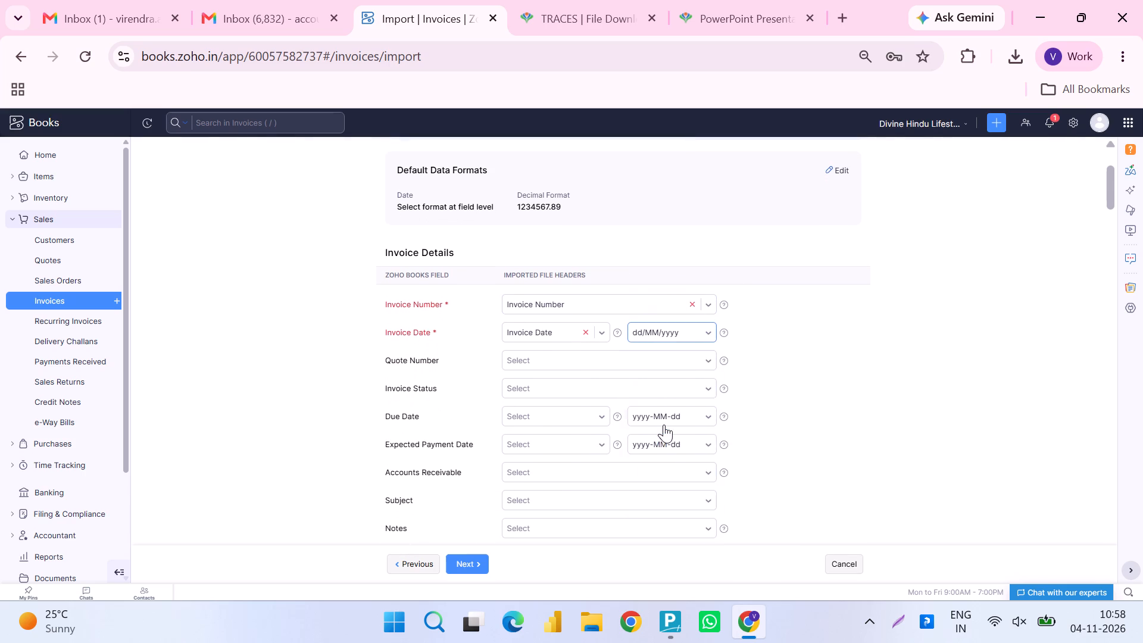
left_click(670, 414)
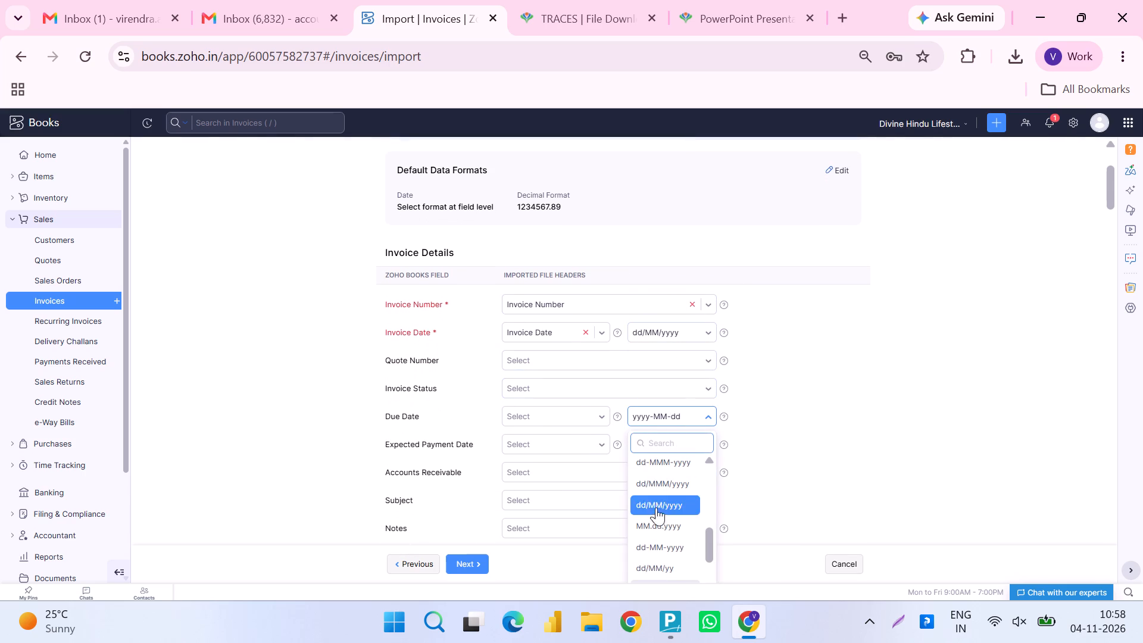
left_click(663, 508)
left_click(674, 443)
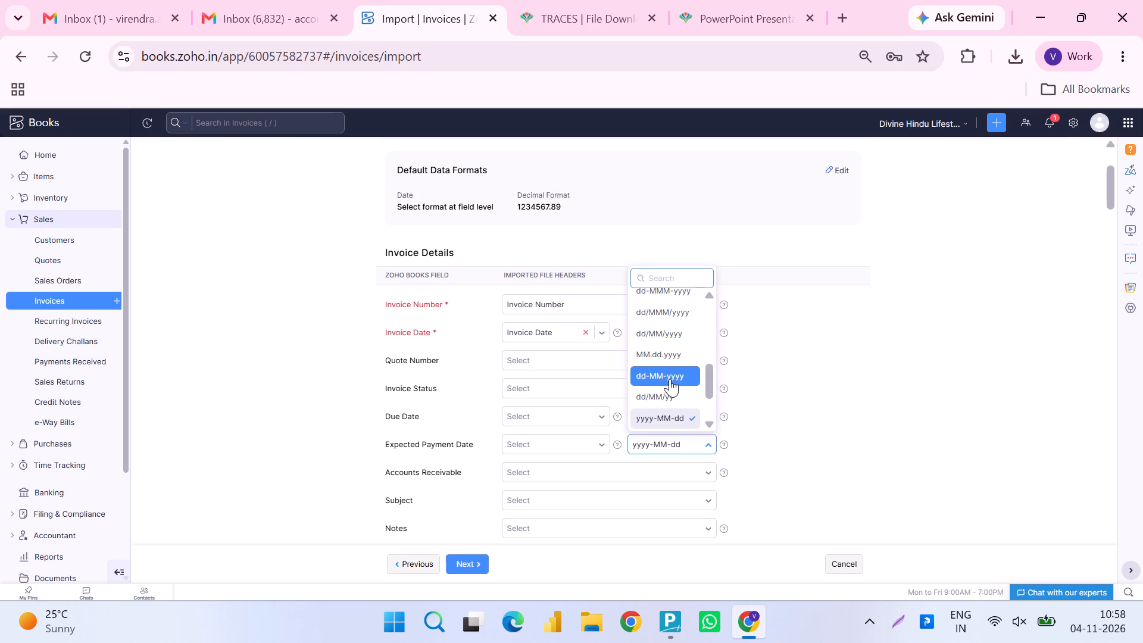
left_click(670, 379)
left_click(857, 391)
Continue to the import preview, show the details of the skipped records, and return to field mapping.
scroll(857, 391, "down", 7)
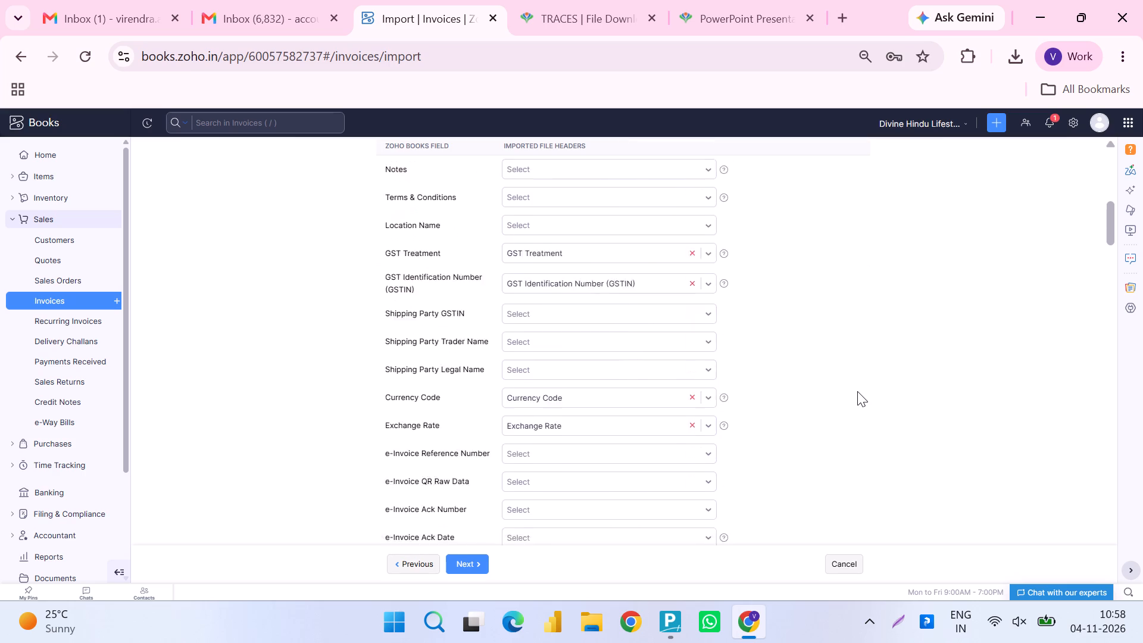
scroll(857, 391, "down", 7)
left_click(471, 567)
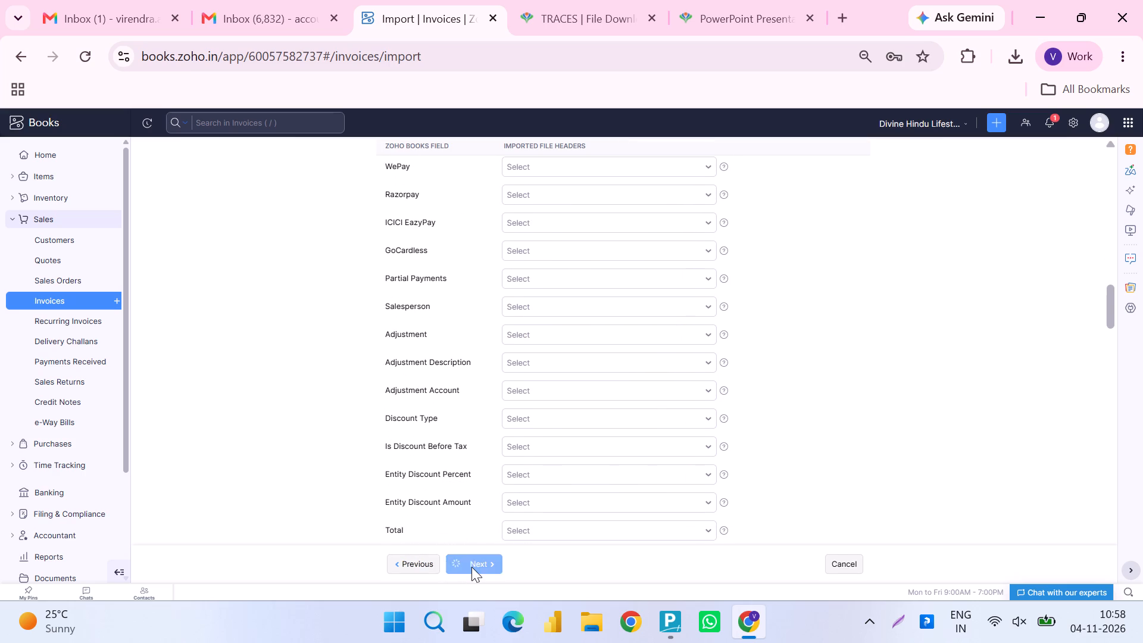
left_click(784, 294)
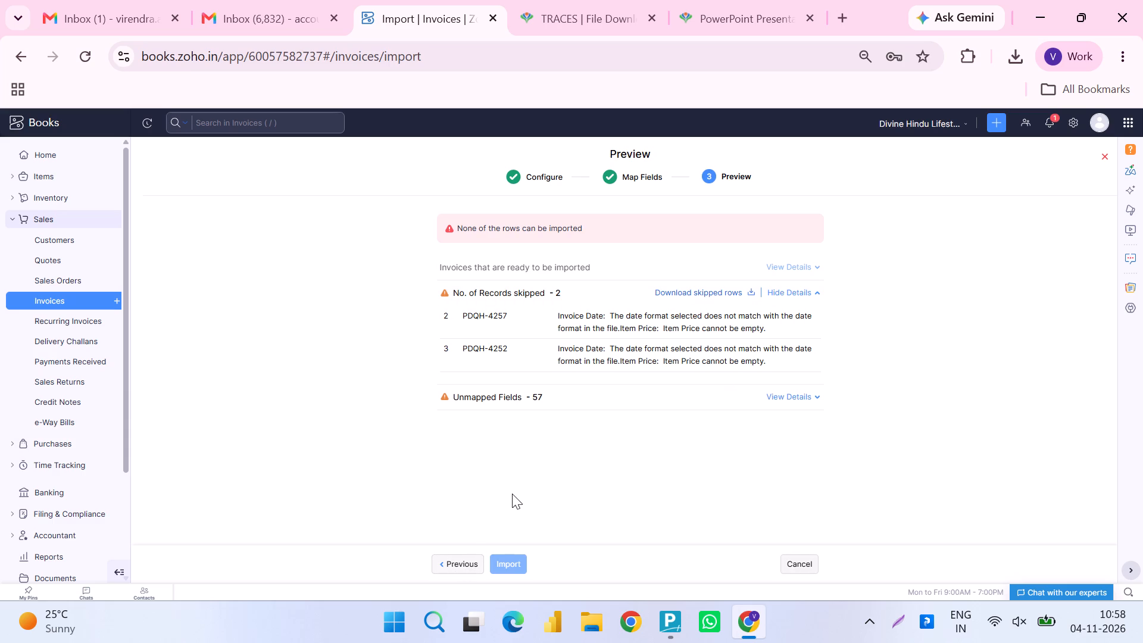
left_click(448, 558)
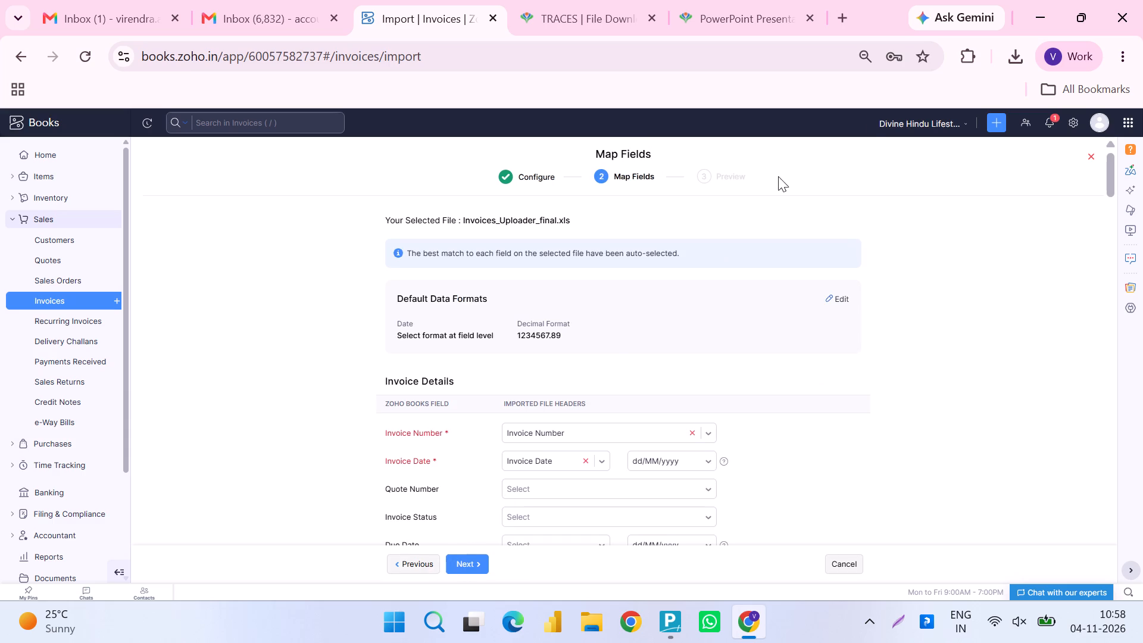
Open Invoices_Uploader_final from the Downloads folder, look across its columns, and close the workbook.
left_click(1010, 55)
left_click(961, 130)
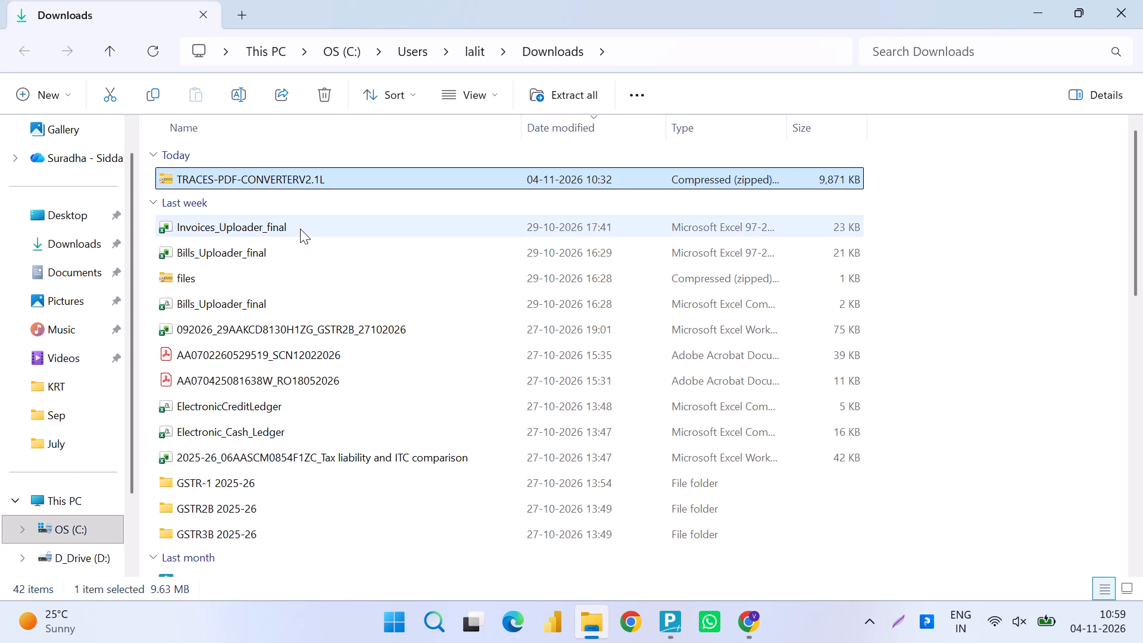
double_click(300, 229)
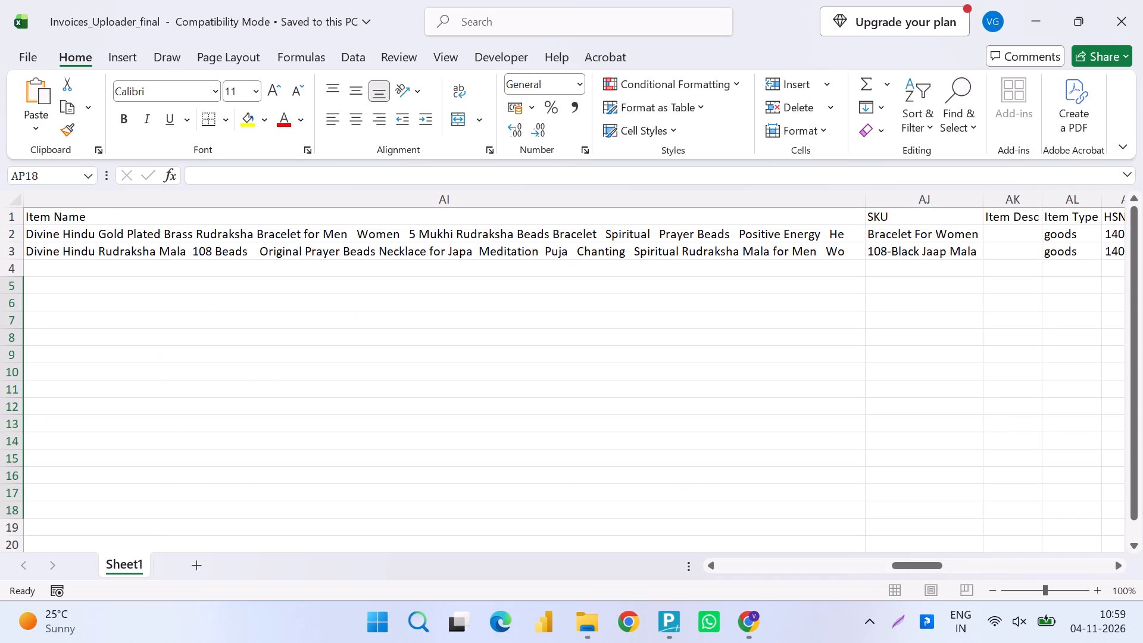
scroll(503, 311, "left", 6)
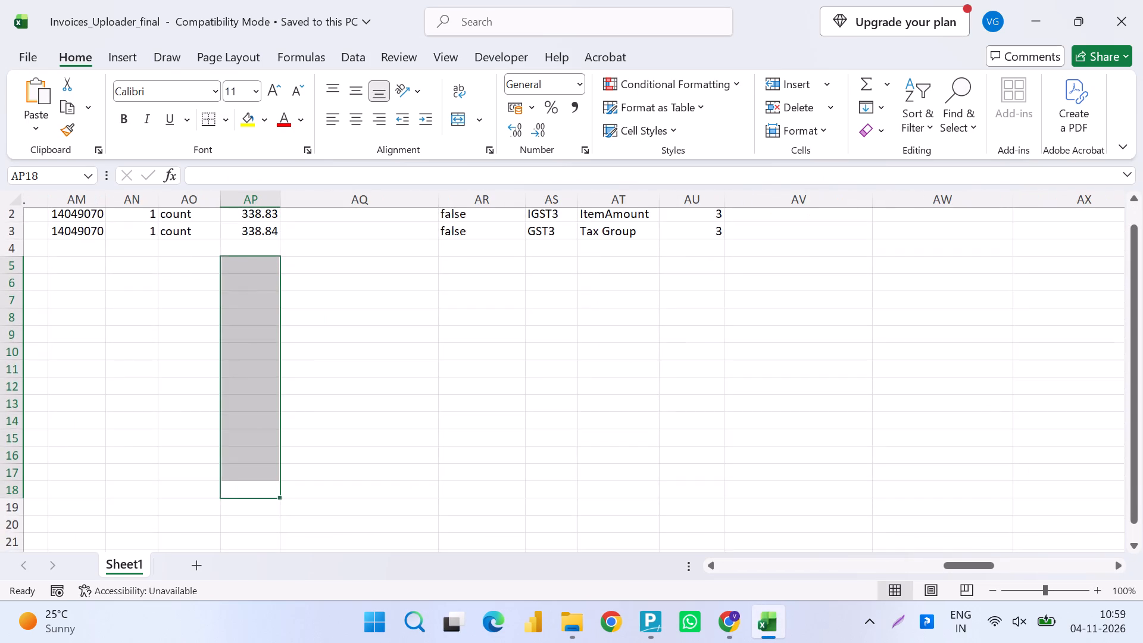
scroll(503, 311, "up", 1)
scroll(503, 311, "left", 13)
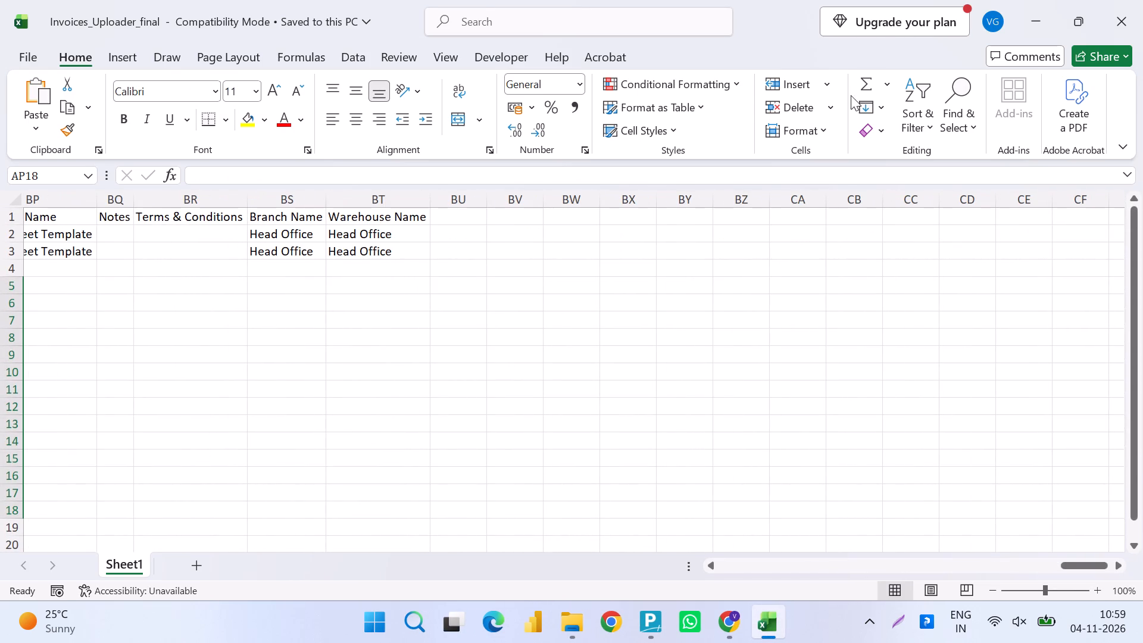
left_click(1142, 0)
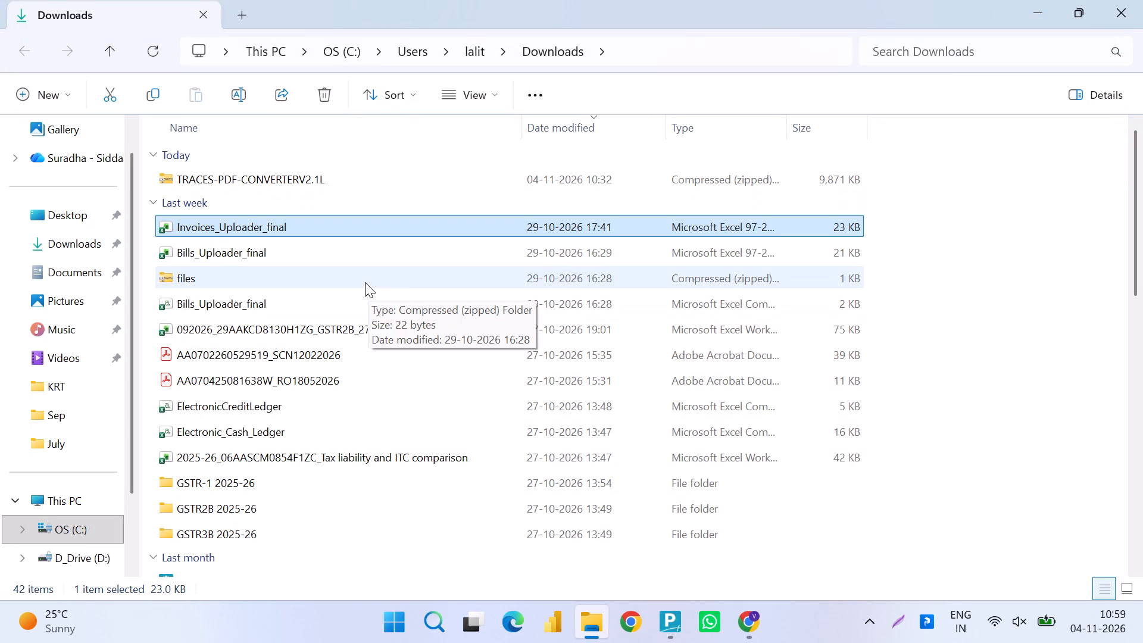
Open the Bills_Uploader_final CSV file from Downloads and autofit the column widths of all its data.
double_click(304, 307)
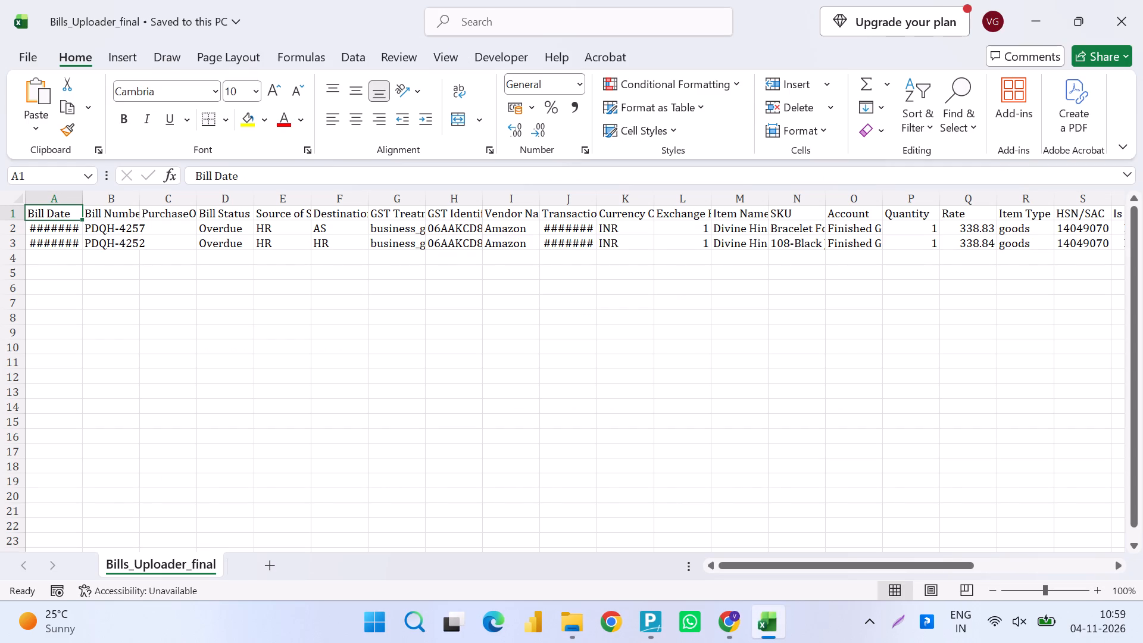
key("ctrl+a")
type("hoi")
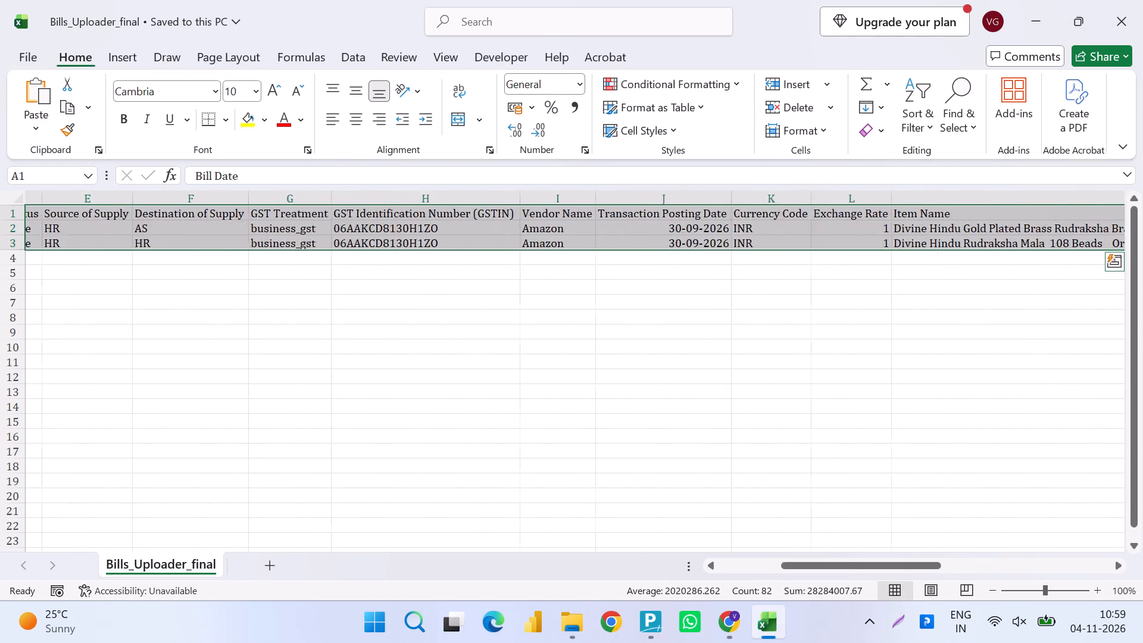
Examine the bills file's columns from the bill details through item, tax and location data, and close it.
scroll(839, 300, "left", 5)
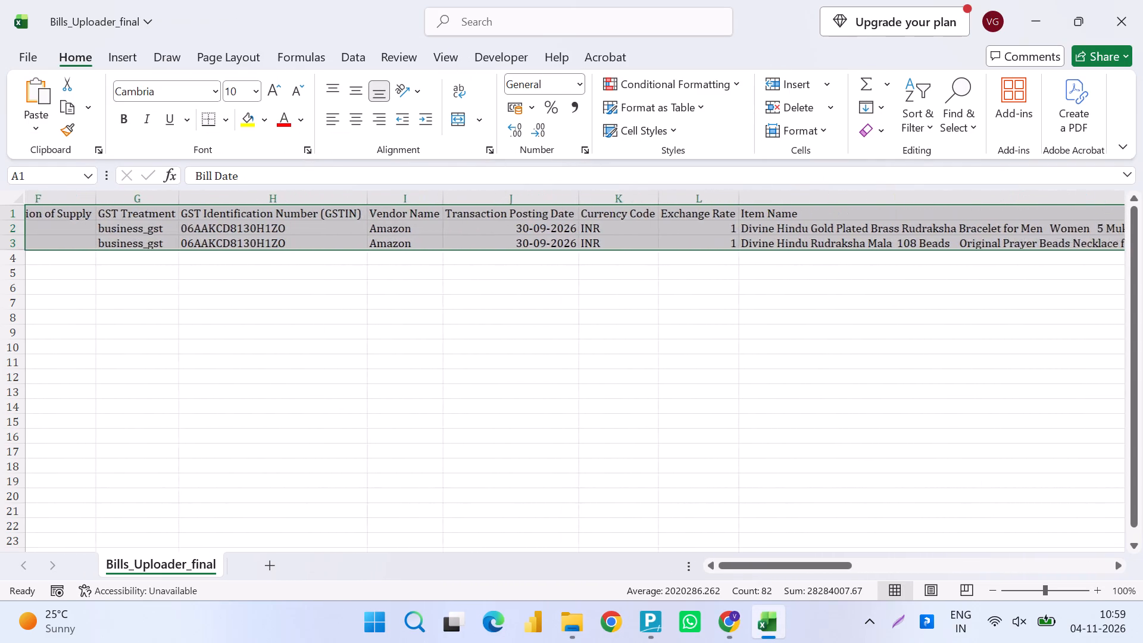
scroll(839, 300, "left", 10)
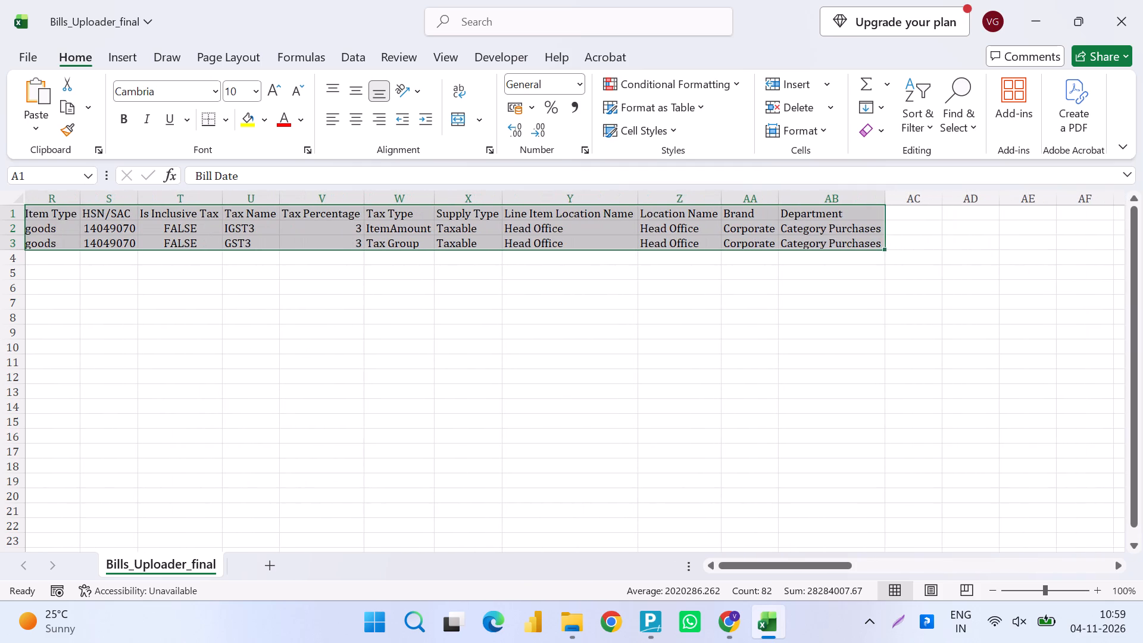
scroll(839, 300, "left", 1)
scroll(839, 300, "right", 4)
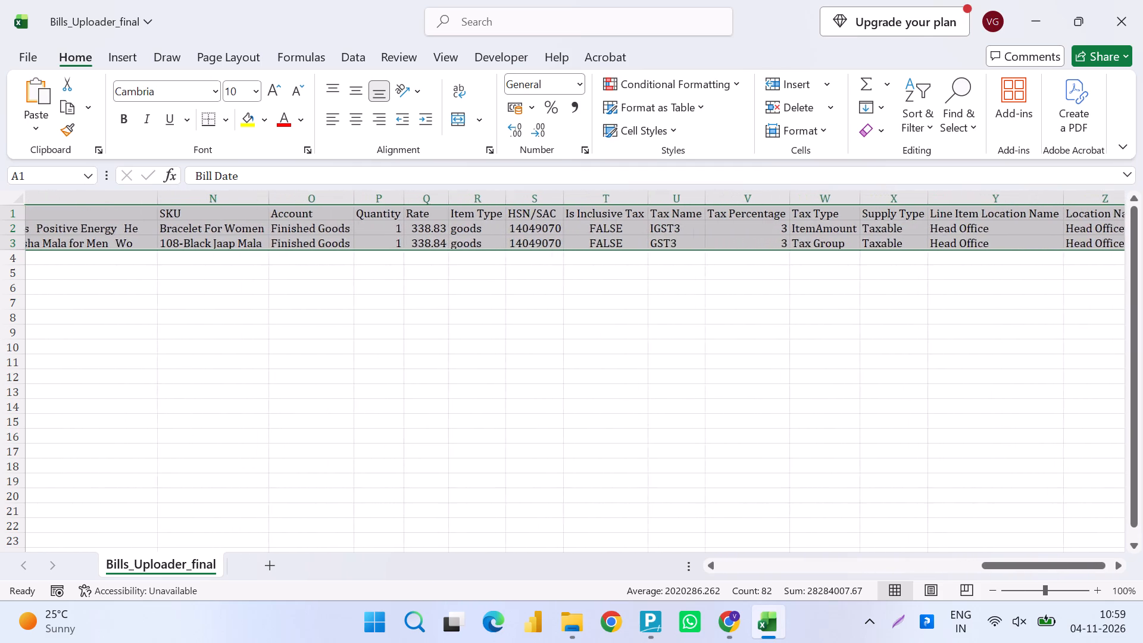
scroll(839, 300, "right", 5)
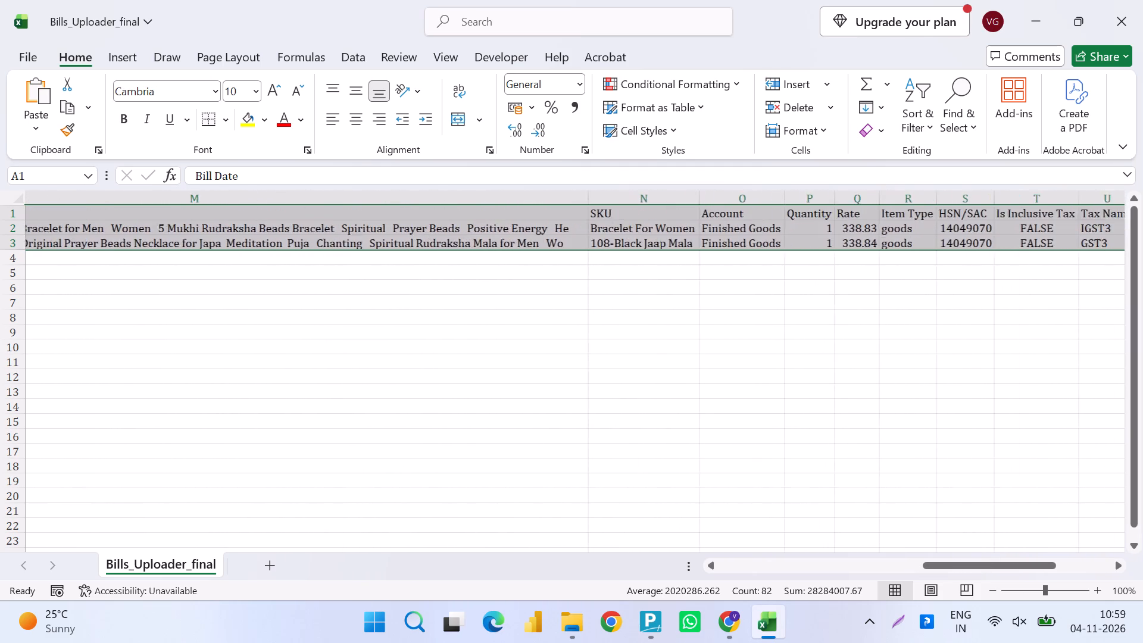
scroll(839, 300, "right", 2)
scroll(839, 300, "left", 1)
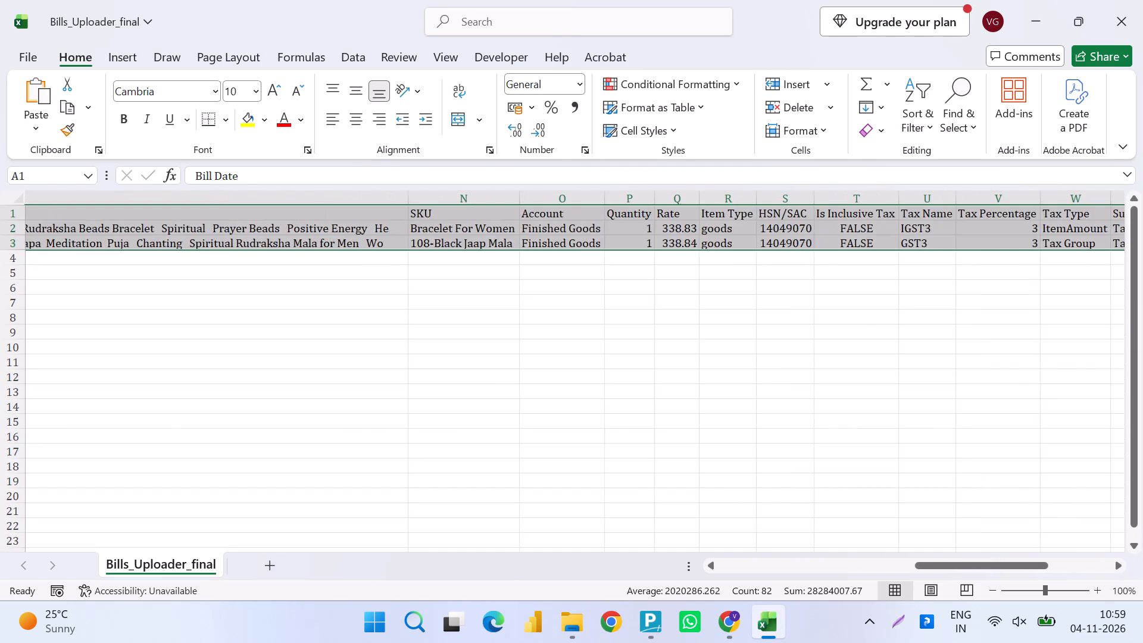
scroll(839, 300, "right", 4)
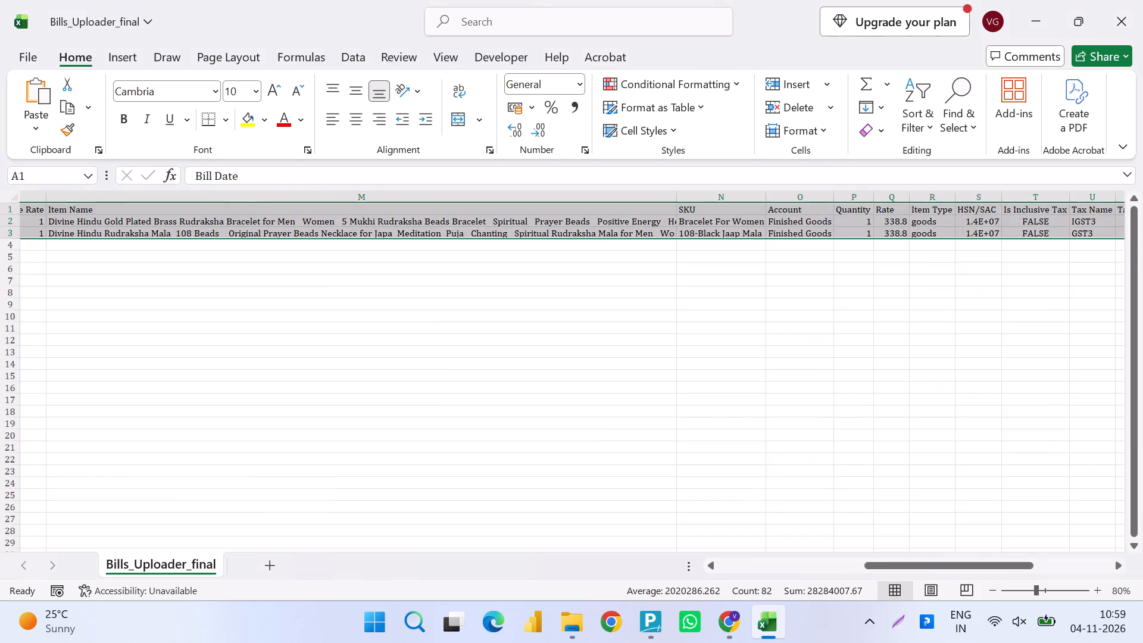
scroll(839, 300, "right", 6)
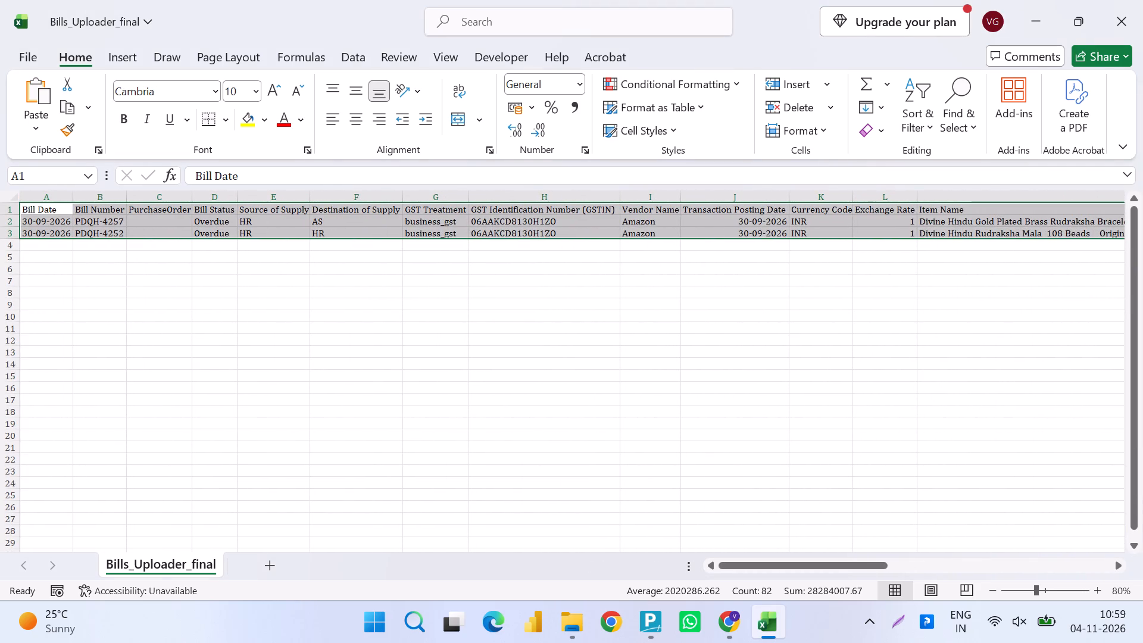
left_click(1142, 0)
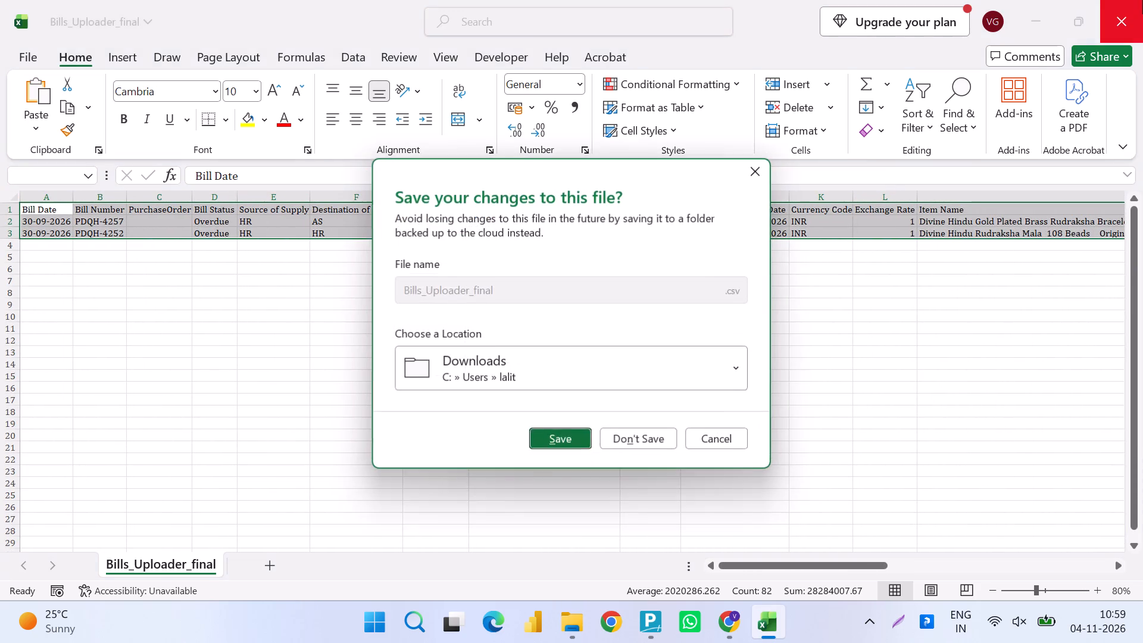
Save the changes to the Bills_Uploader_final CSV file in the Downloads folder.
key("Return")
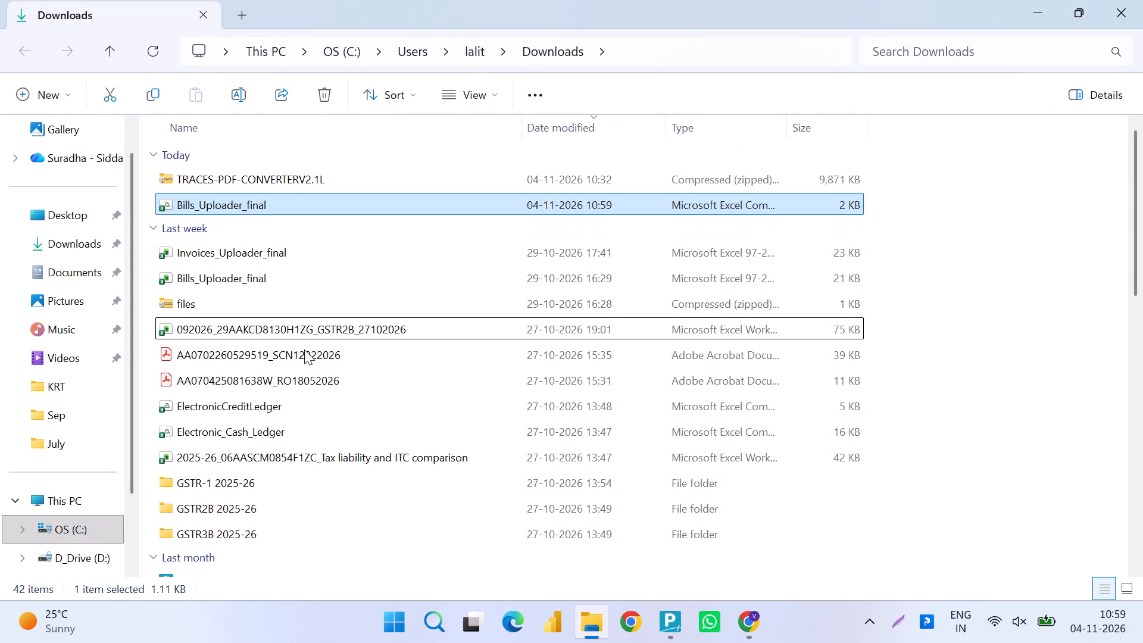
Open the Bills Uploader workbook from the desktop, look over its bill columns, and close it.
key("super+d")
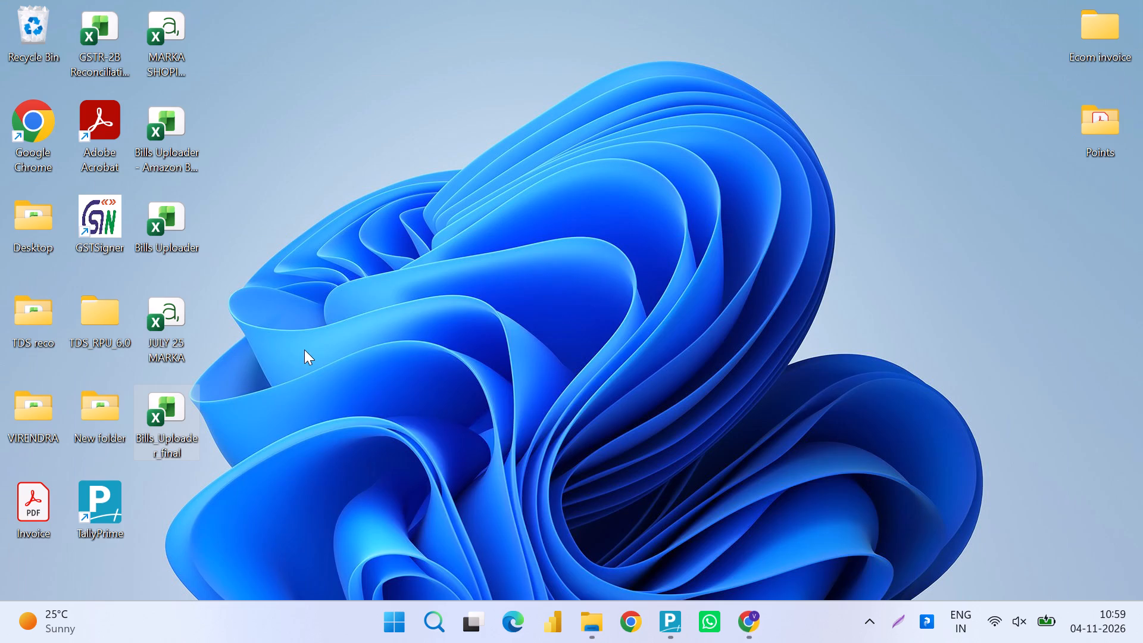
double_click(165, 218)
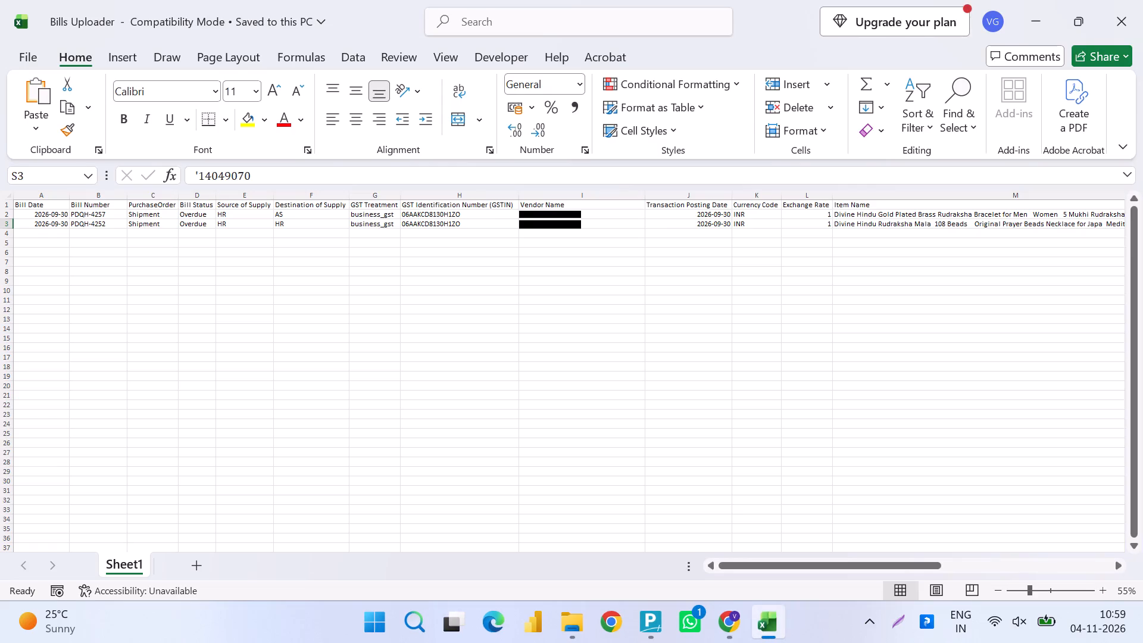
scroll(439, 511, "left", 6)
left_click(1142, 0)
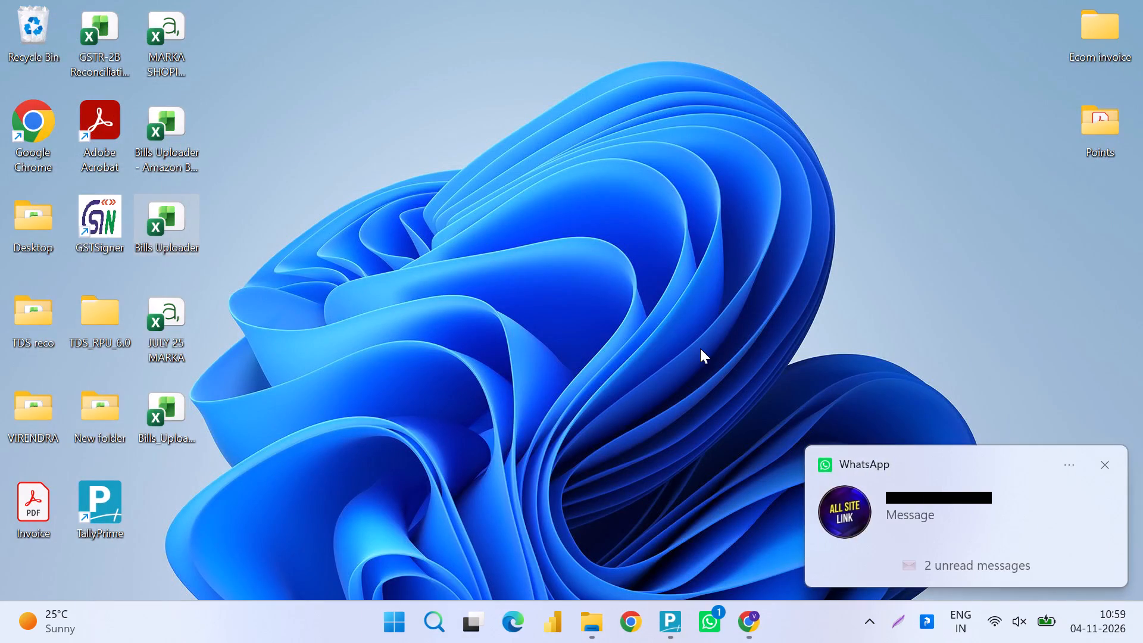
Dismiss the WhatsApp notification, then open the JULY 25 MARKA file from the desktop and close it.
left_click(1107, 467)
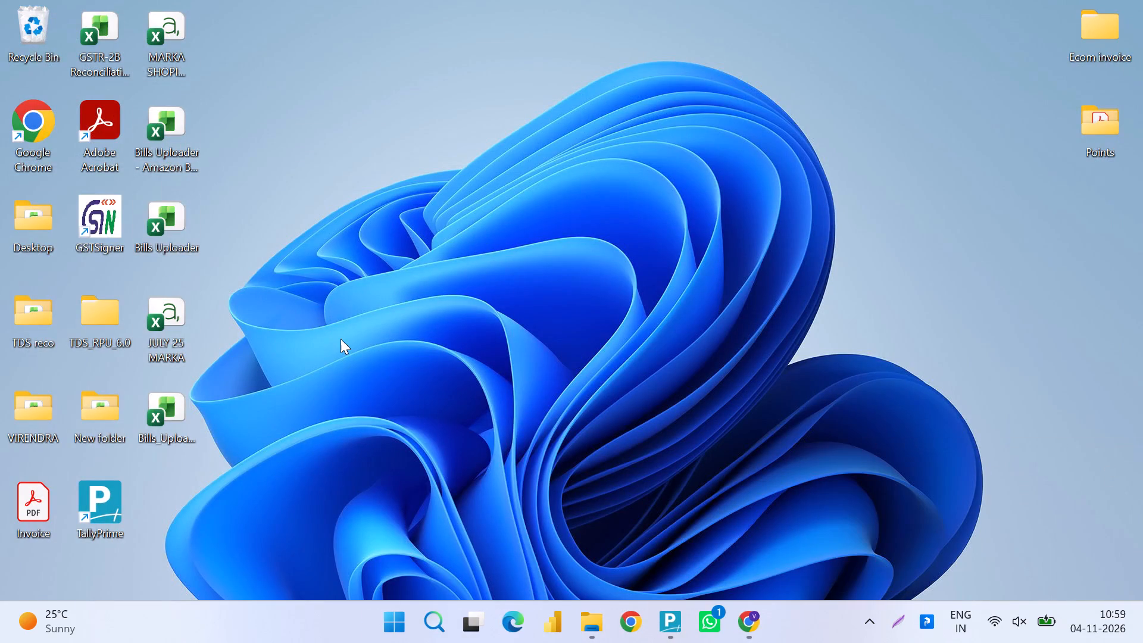
double_click(168, 315)
left_click(1142, 0)
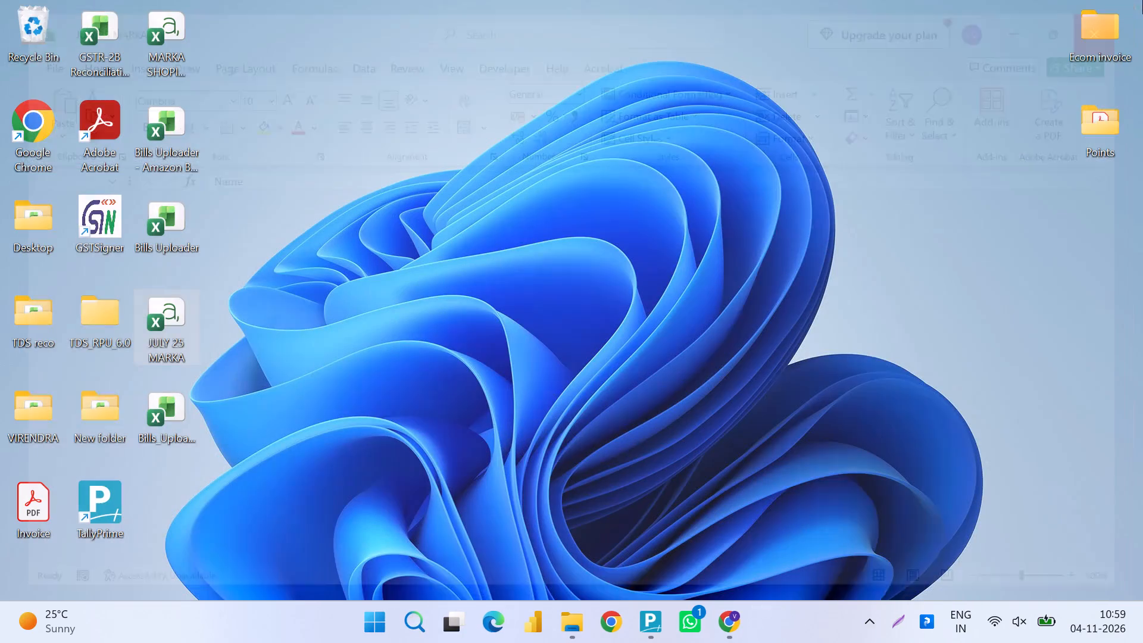
Open the Bills Uploader - Amazon B2C Sep 26 workbook from the desktop and close it.
double_click(175, 138)
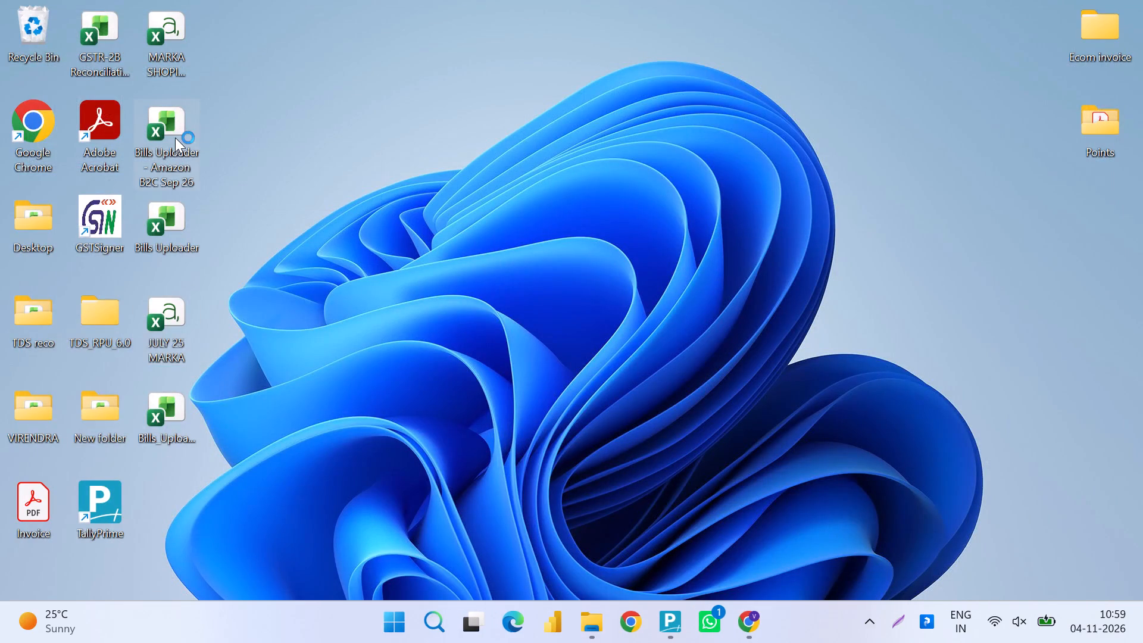
left_click(1142, 0)
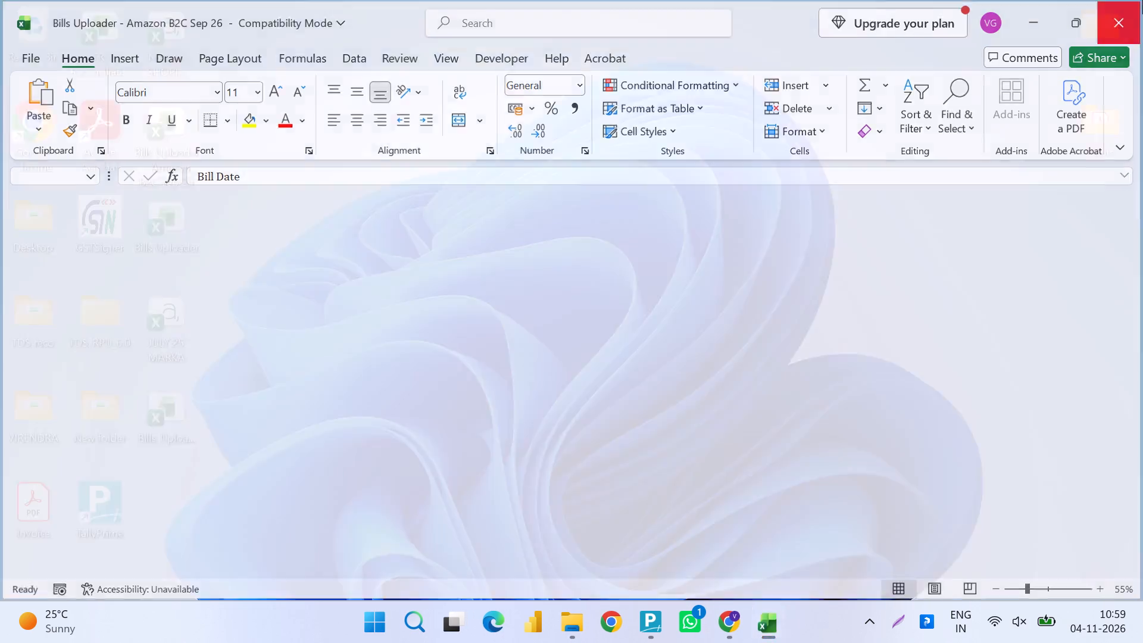
Delete the Bills Uploader, JULY 25 MARKA and Bills_Uploa... files from the desktop.
left_click_drag(249, 469, 139, 221)
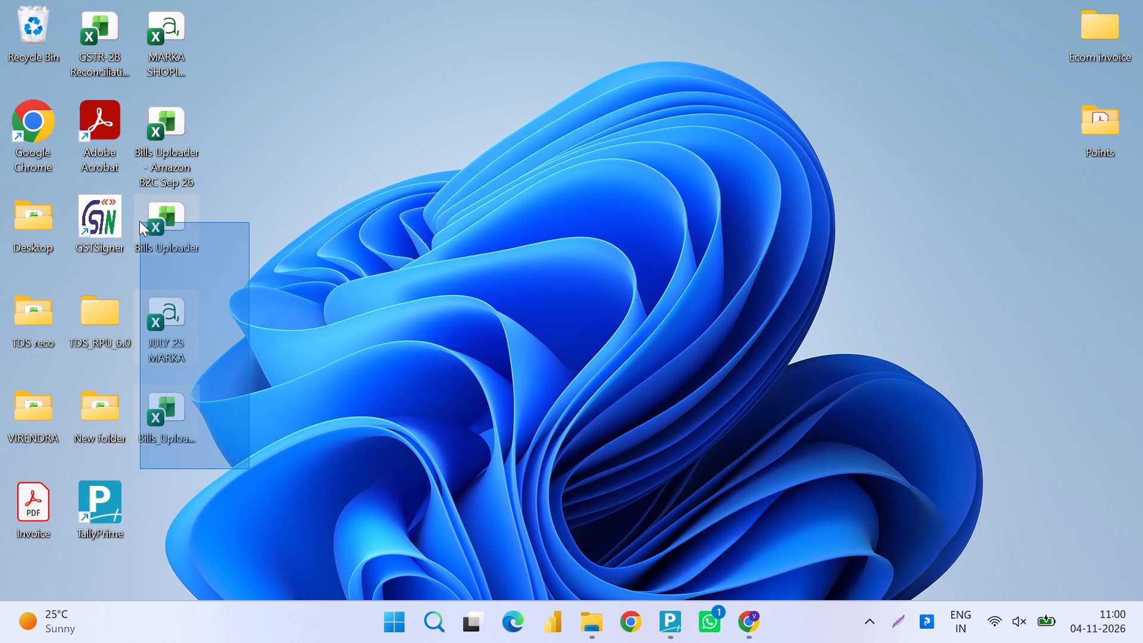
left_click_drag(139, 221, 136, 215)
key("Delete")
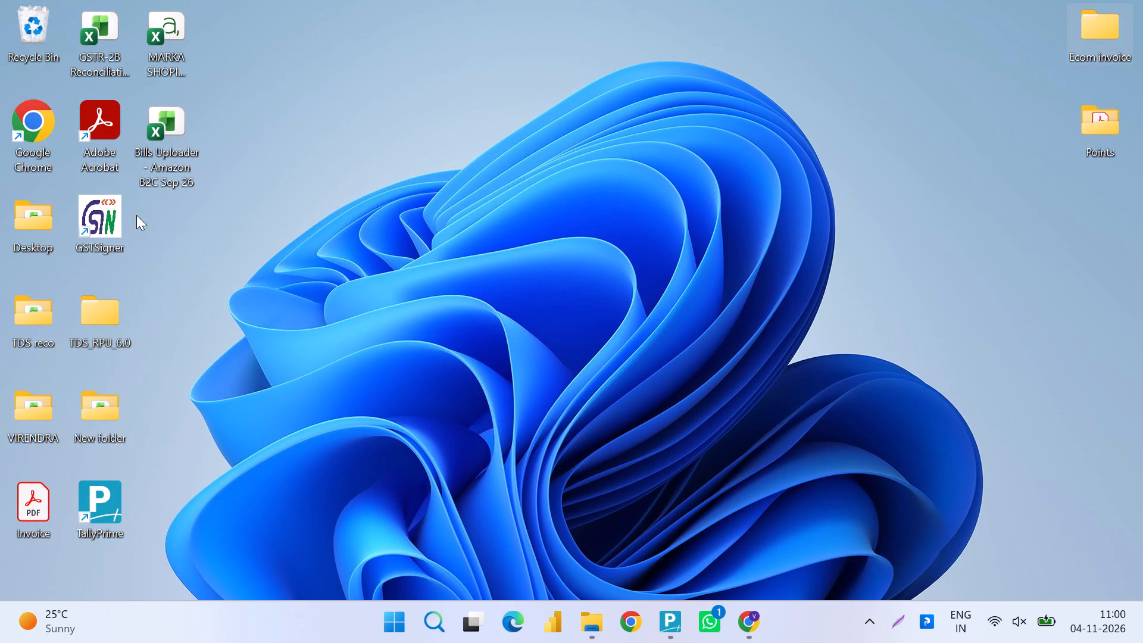
Move the Invoices_Uploader_final workbook from the Downloads folder to the desktop.
left_click(592, 633)
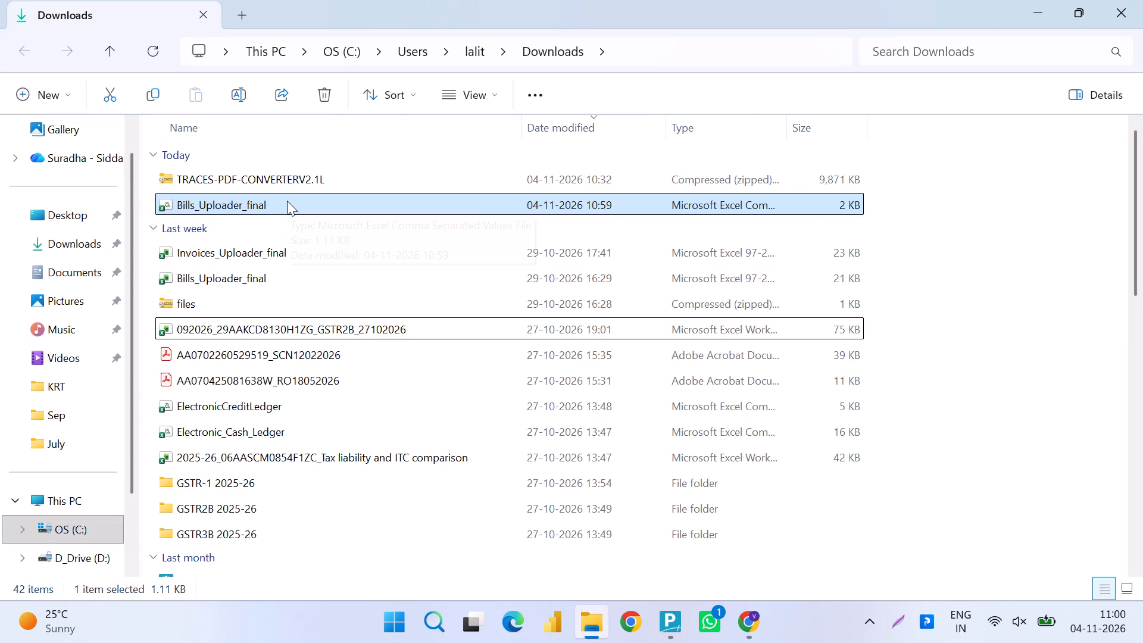
key("Down")
key("Up")
key("Up")
key("Up")
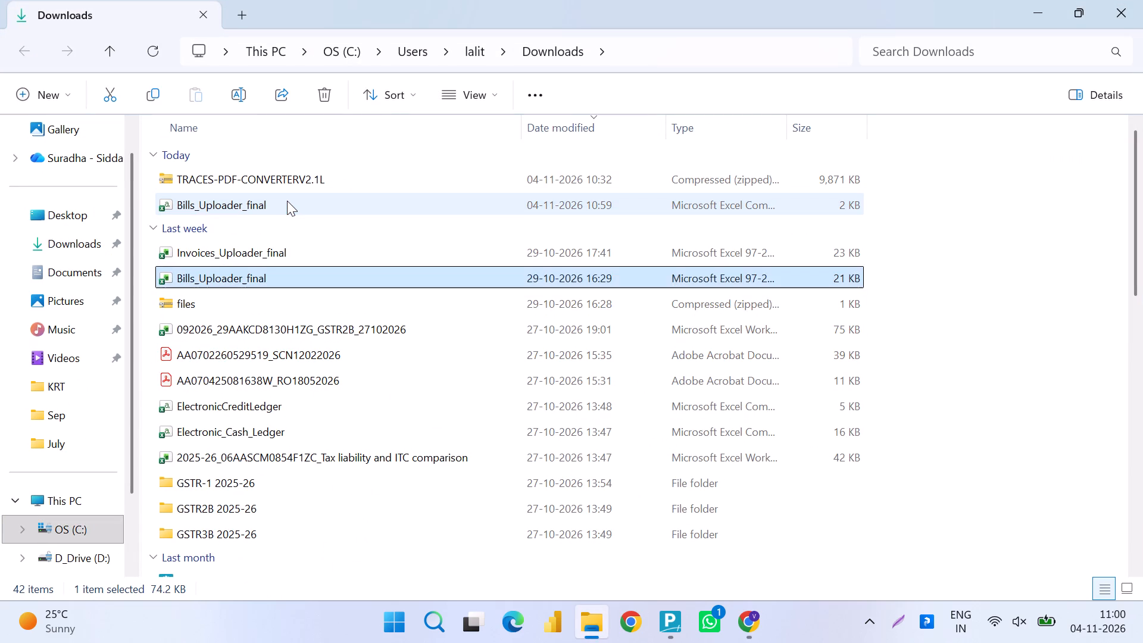
key("Up")
key("ctrl+x")
key("super+d")
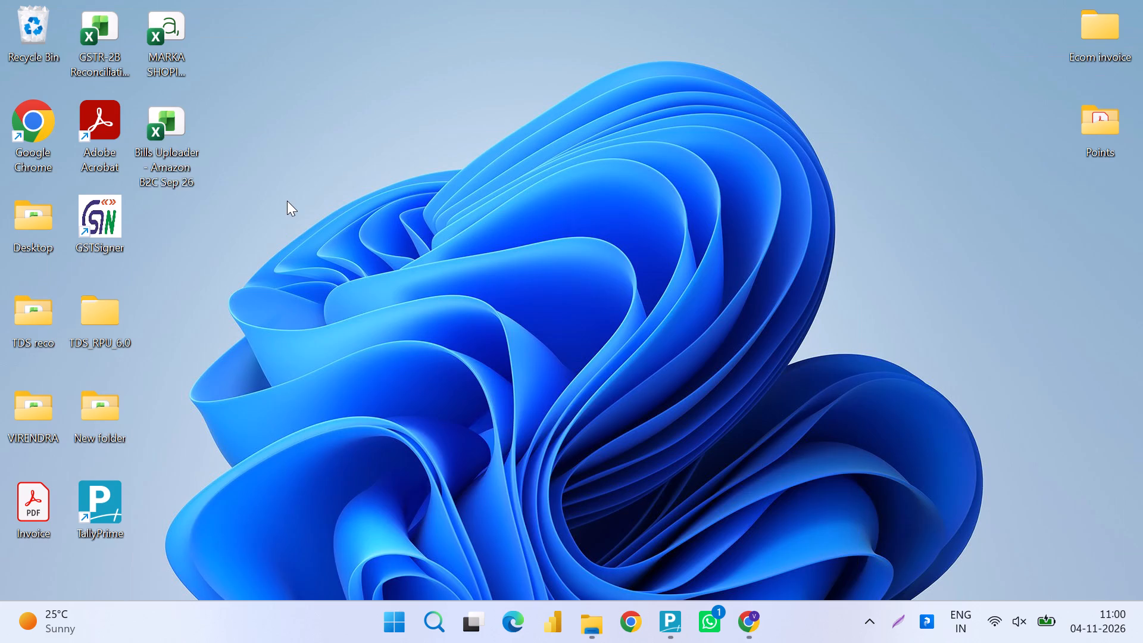
key("ctrl+v")
Open the moved Invoices_Uploader_final workbook, enable editing, and autofit the widths of all columns.
key("Return")
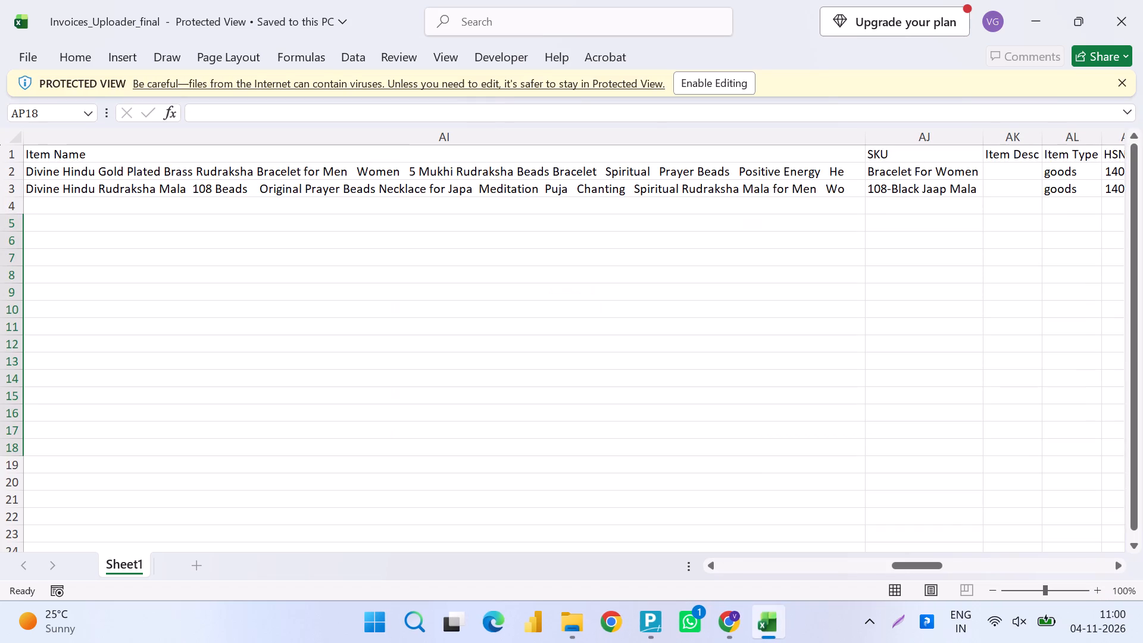
key("F2")
key("Left")
key("Return")
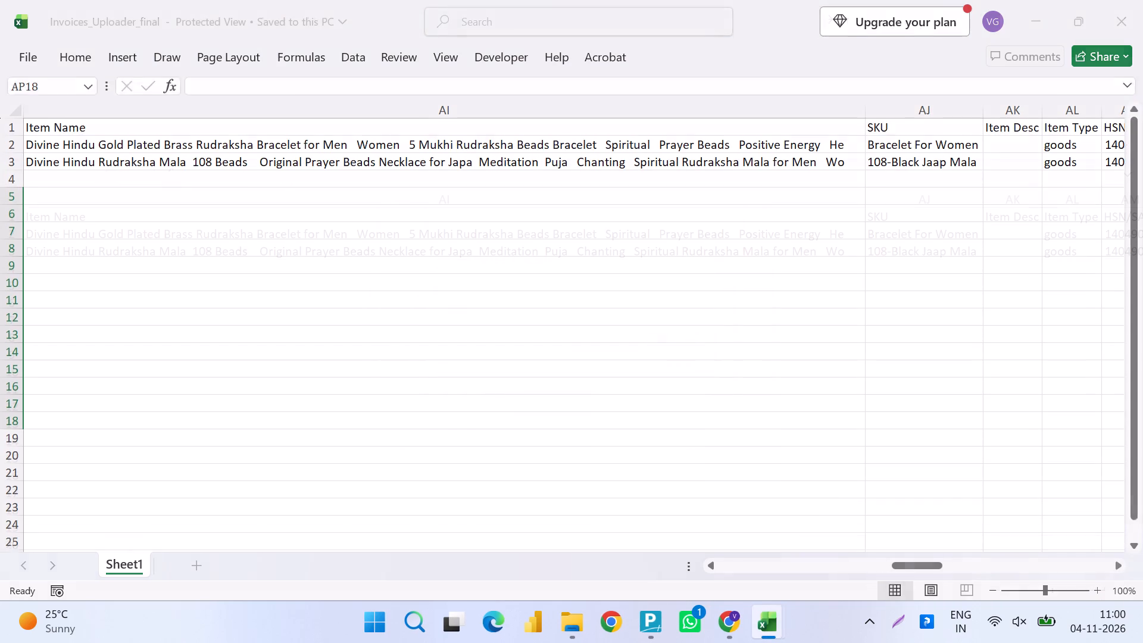
key("ctrl+a")
key("ctrl+a")
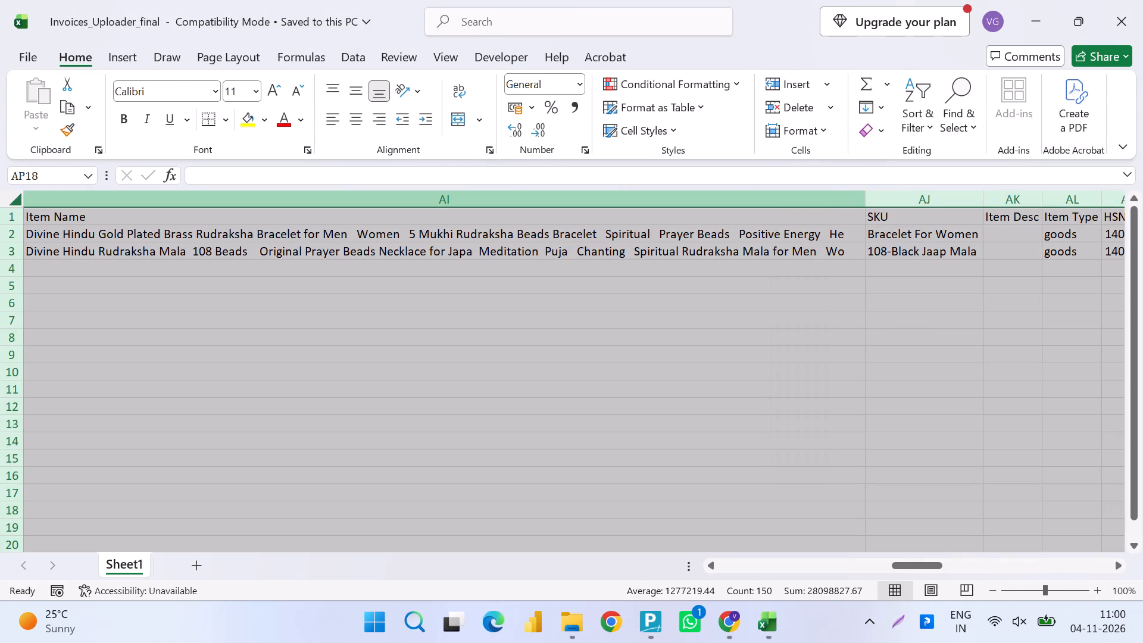
key("alt+h")
type("oi")
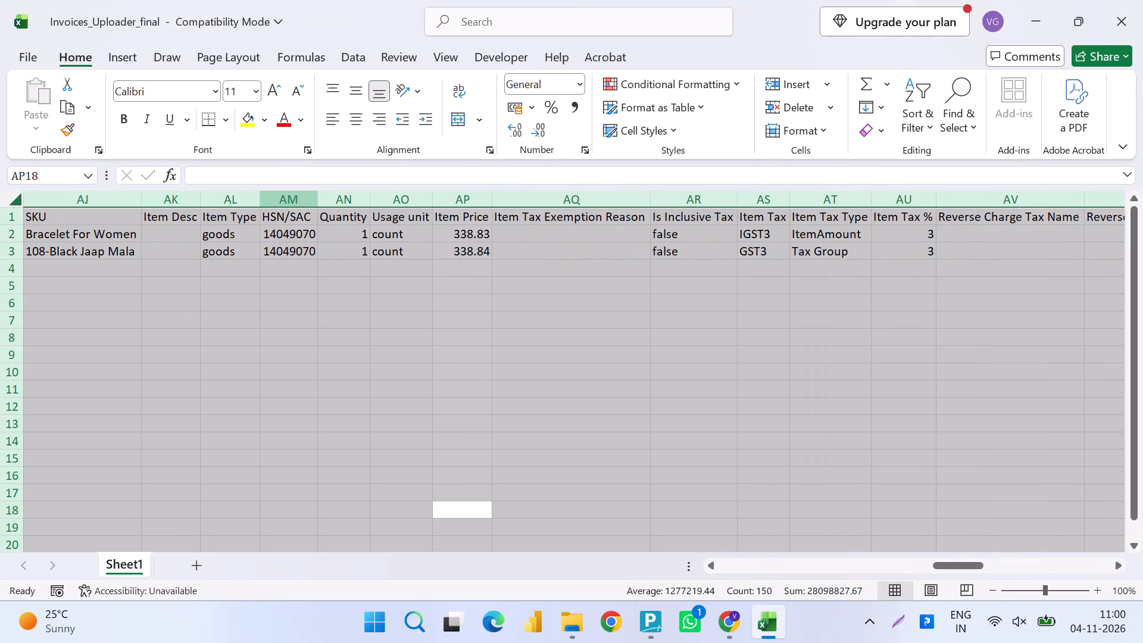
Review both invoice rows in Invoices_Uploader_final across all columns, working up to the Item Name and SKU data.
scroll(641, 314, "left", 6)
scroll(641, 314, "up", 1)
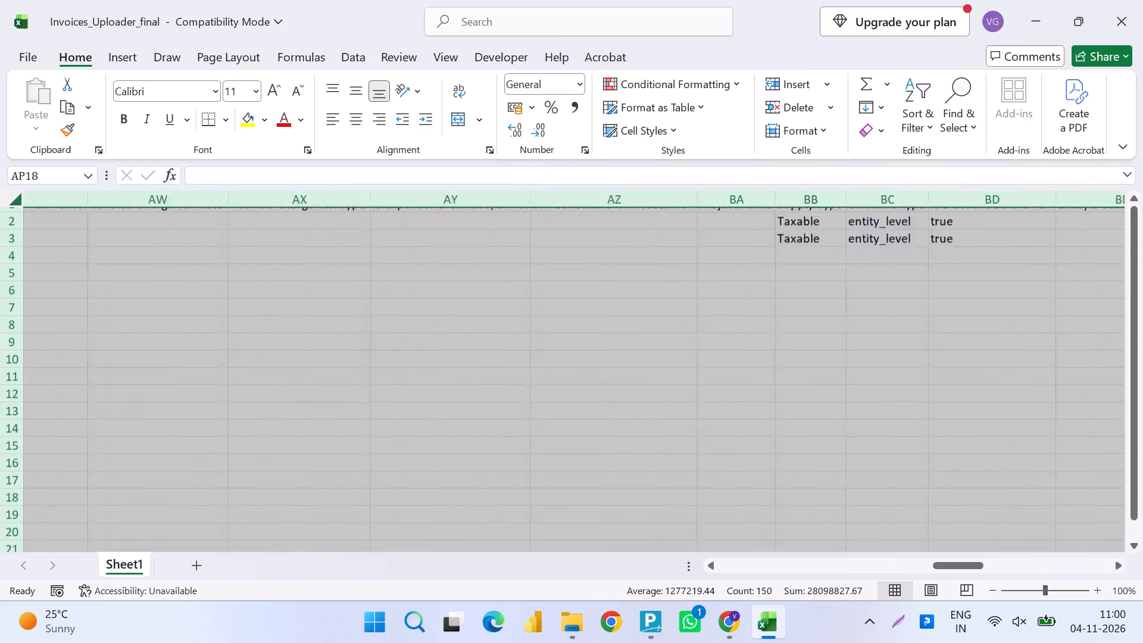
scroll(641, 314, "up", 1)
scroll(641, 314, "left", 8)
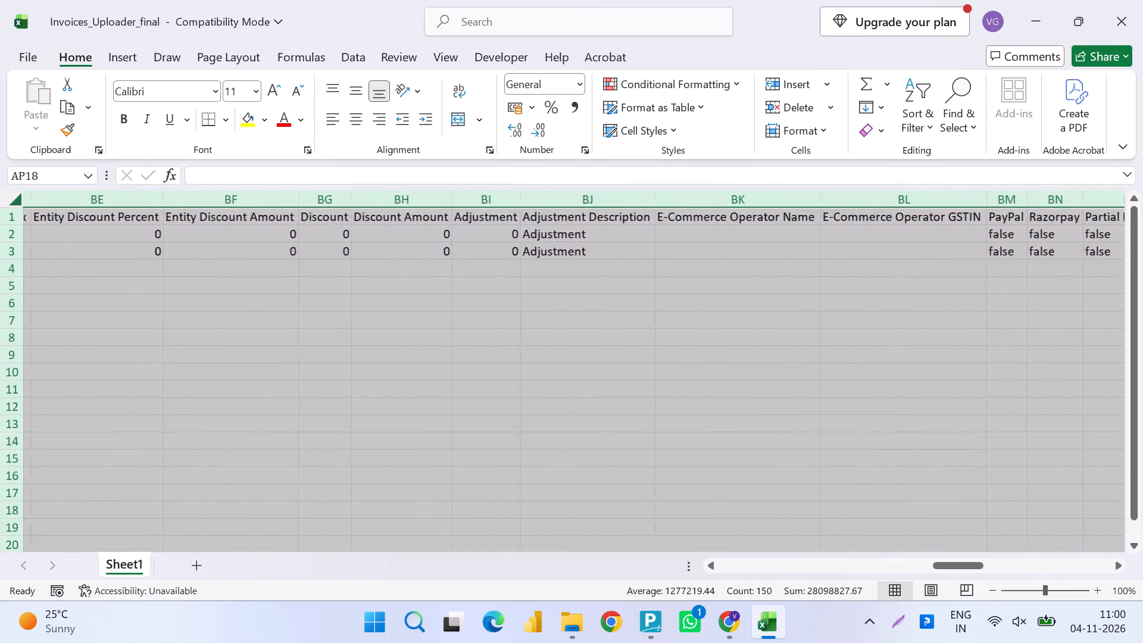
scroll(641, 314, "left", 9)
scroll(641, 314, "right", 13)
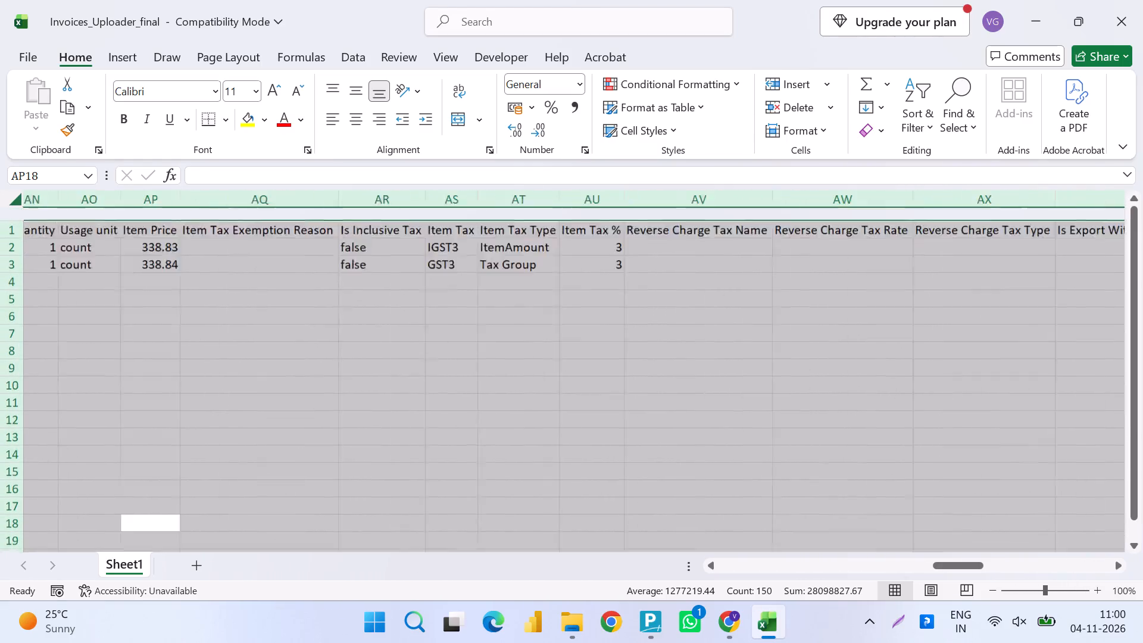
scroll(641, 314, "right", 17)
left_click(467, 336)
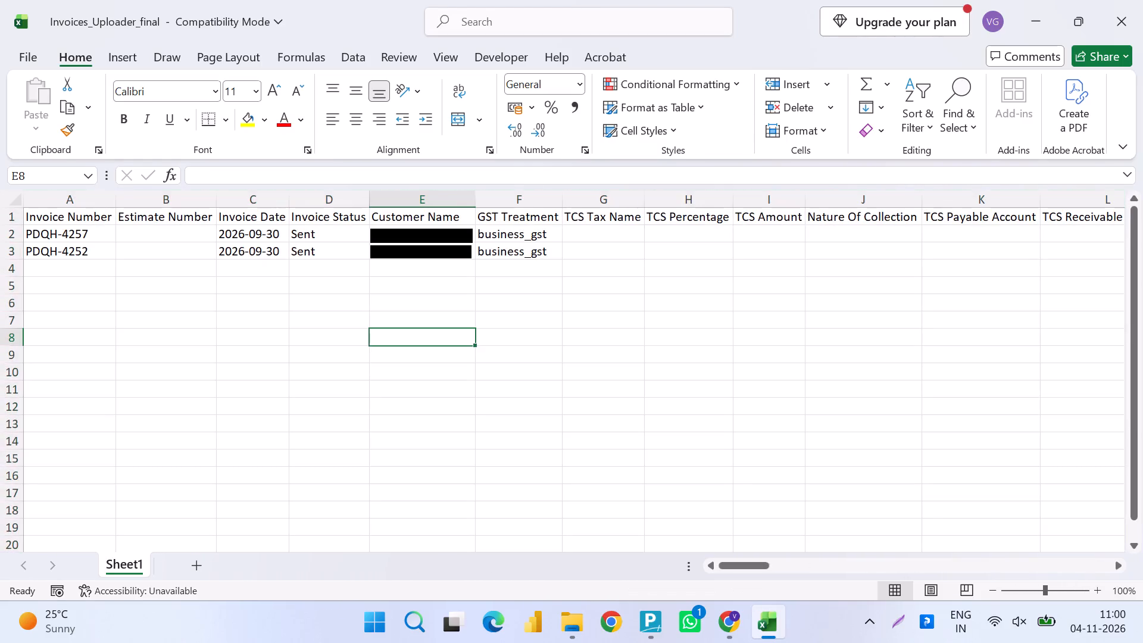
key("ctrl+Up")
key("Right")
key("Right")
key("Right")
key("Right")
key("Right")
key("Right")
key("Right")
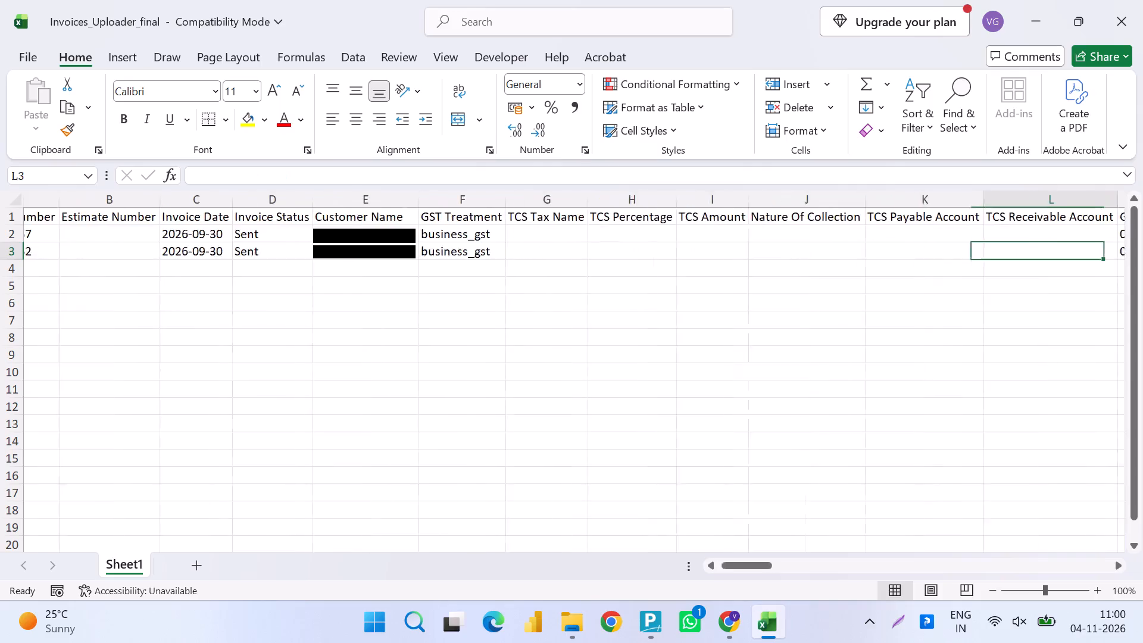
key("Right")
key("Right")
key("Right")
key("Right")
key("Right")
key("Right")
key("Right")
key("Right")
key("Right")
key("Right")
key("Right")
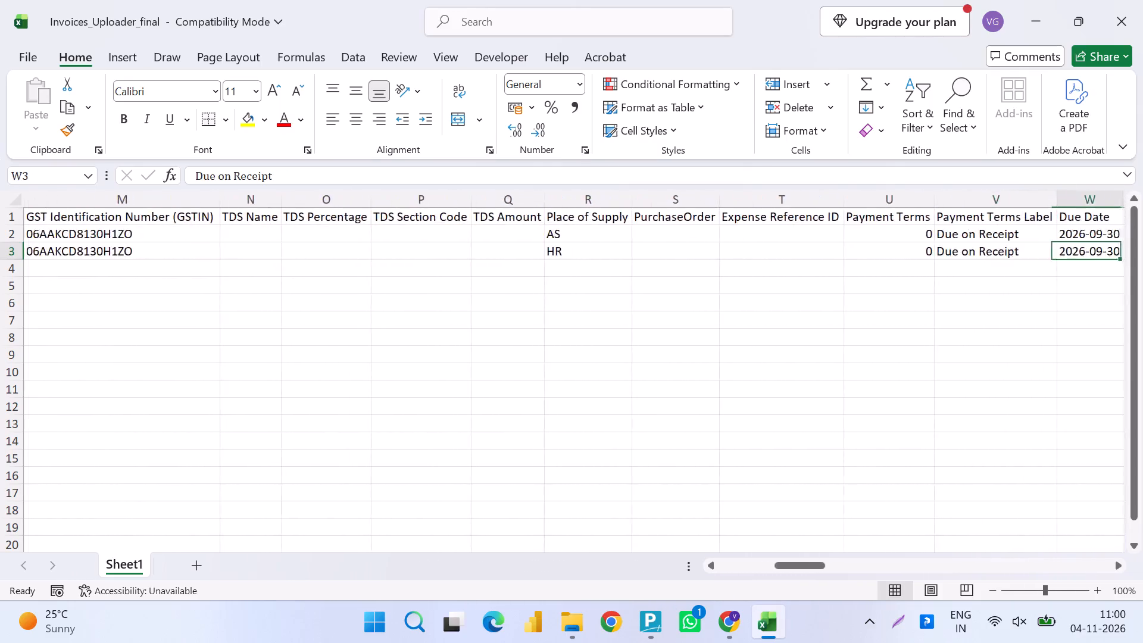
key("Right")
key("Right")
key("Right")
key("Right")
key("Right")
key("Right")
key("Right")
key("Right")
key("Right")
key("Right")
key("Right")
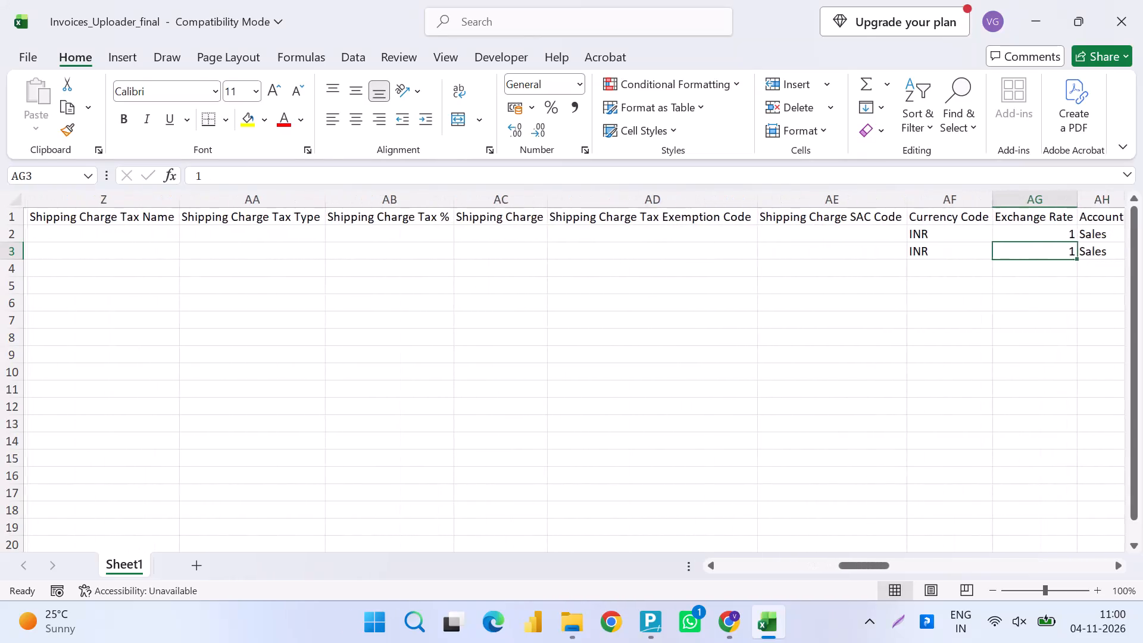
key("Right")
key("Right")
key("Right")
key("Left")
key("Left")
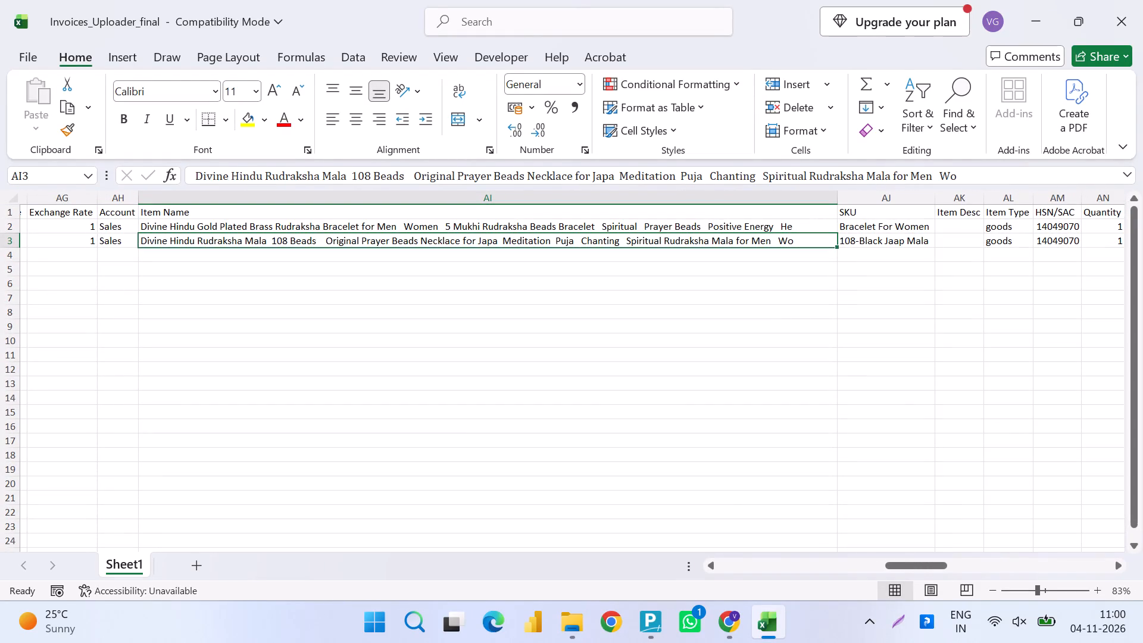
Save the Invoices_Uploader_final workbook.
key("ctrl+s")
Copy the SKU "Bracelet For Women" from the first invoice row and switch to Zoho Books in Chrome.
key("Right")
key("Right")
key("Right")
key("Right")
key("Right")
key("Left")
key("Left")
key("Left")
key("Left")
key("Up")
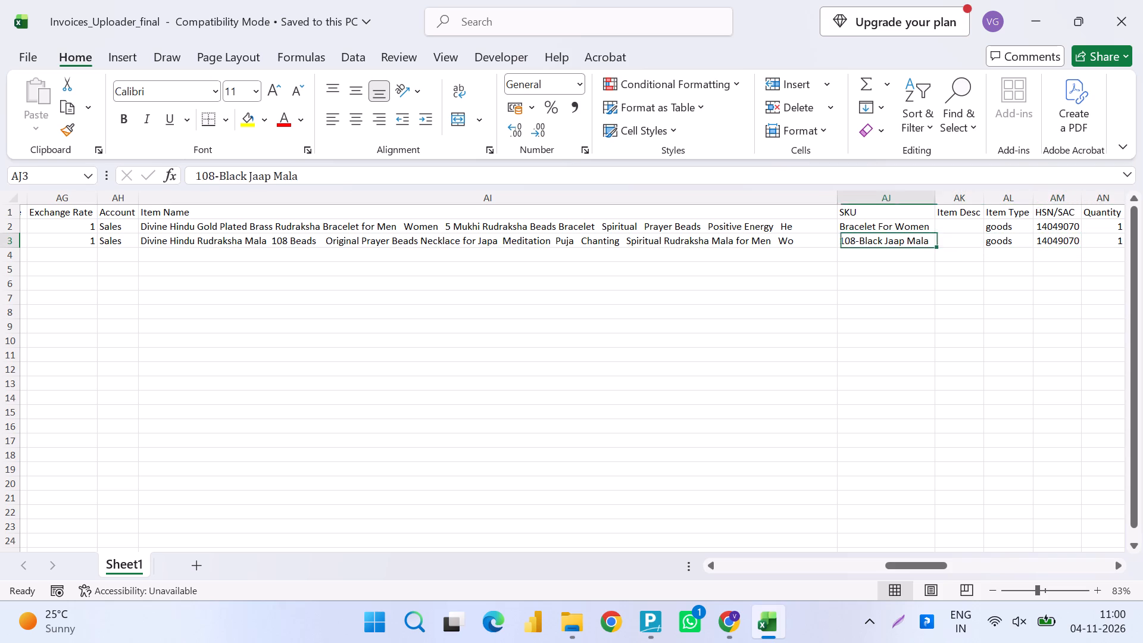
key("Left")
key("Right")
key("ctrl+c")
key("alt+Tab")
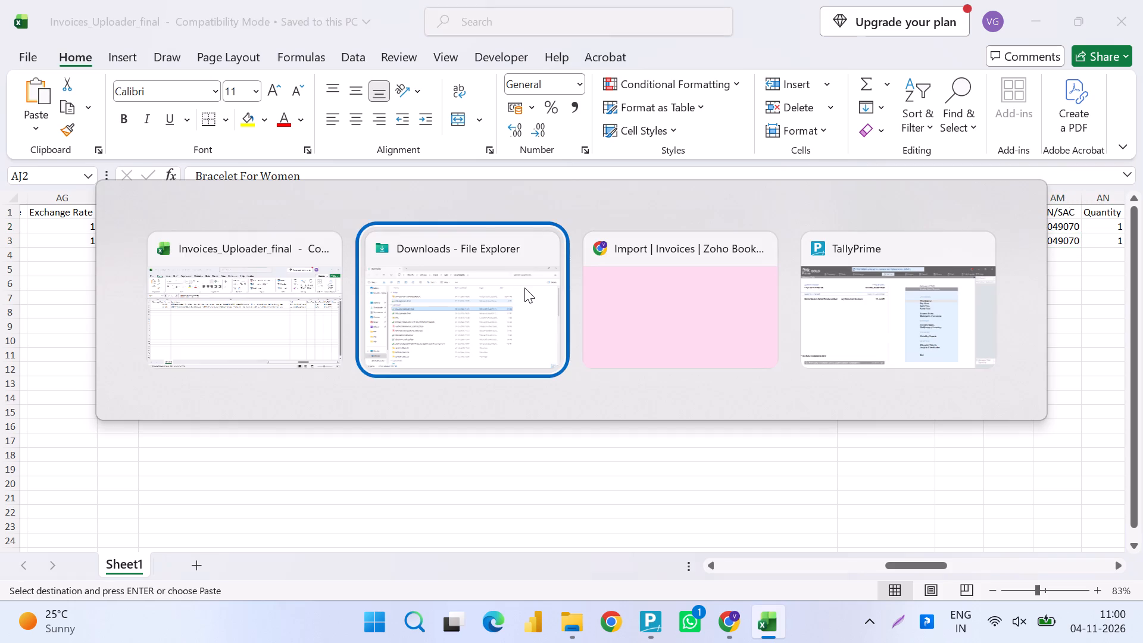
key("alt+Tab")
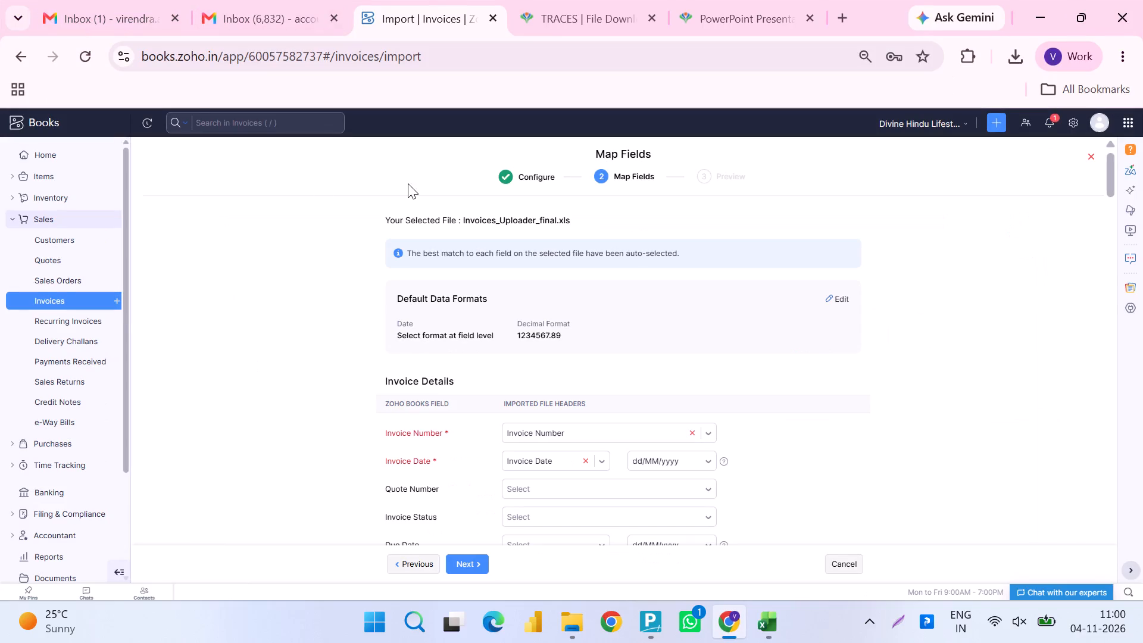
Leave the invoice import and open a new blank invoice from the sales invoices list.
left_click(67, 141)
left_click(63, 155)
left_click(67, 217)
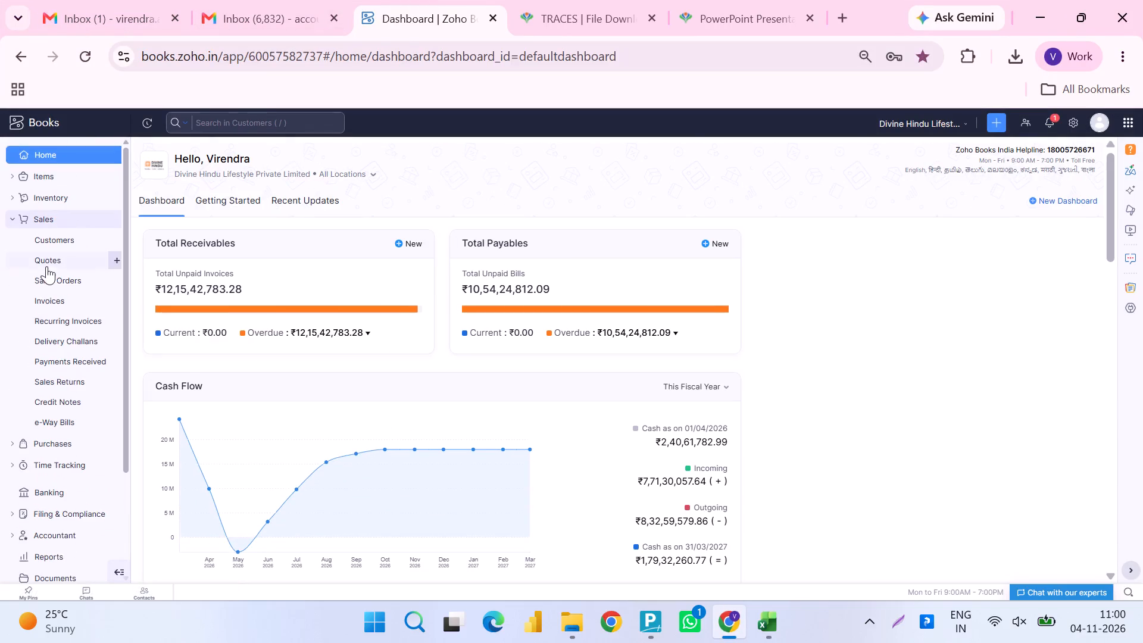
left_click(54, 301)
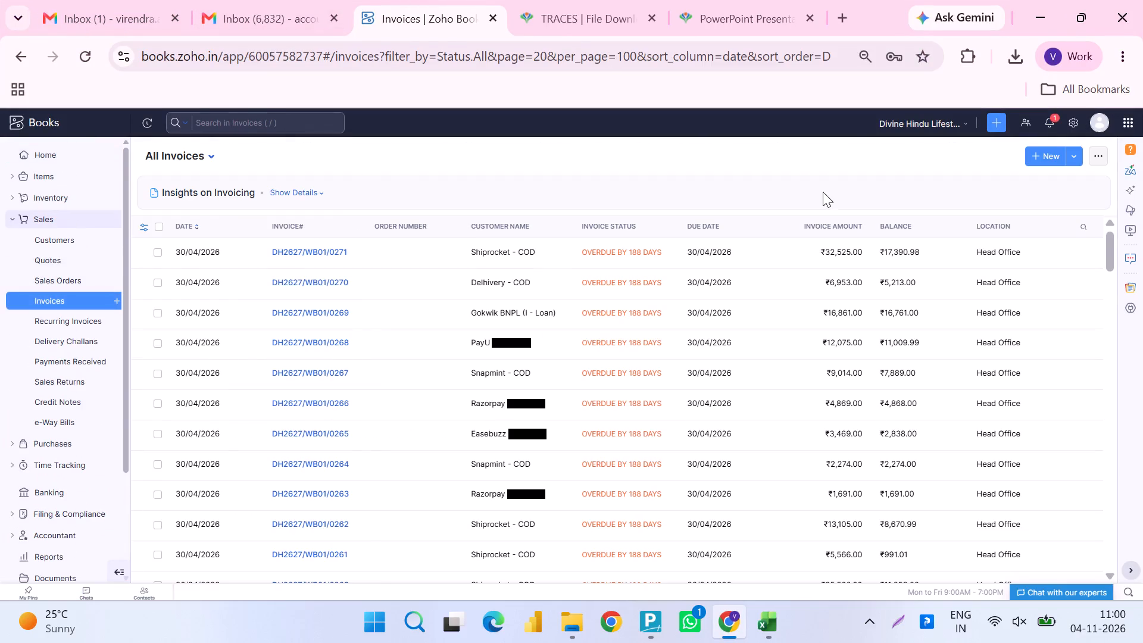
left_click(1065, 160)
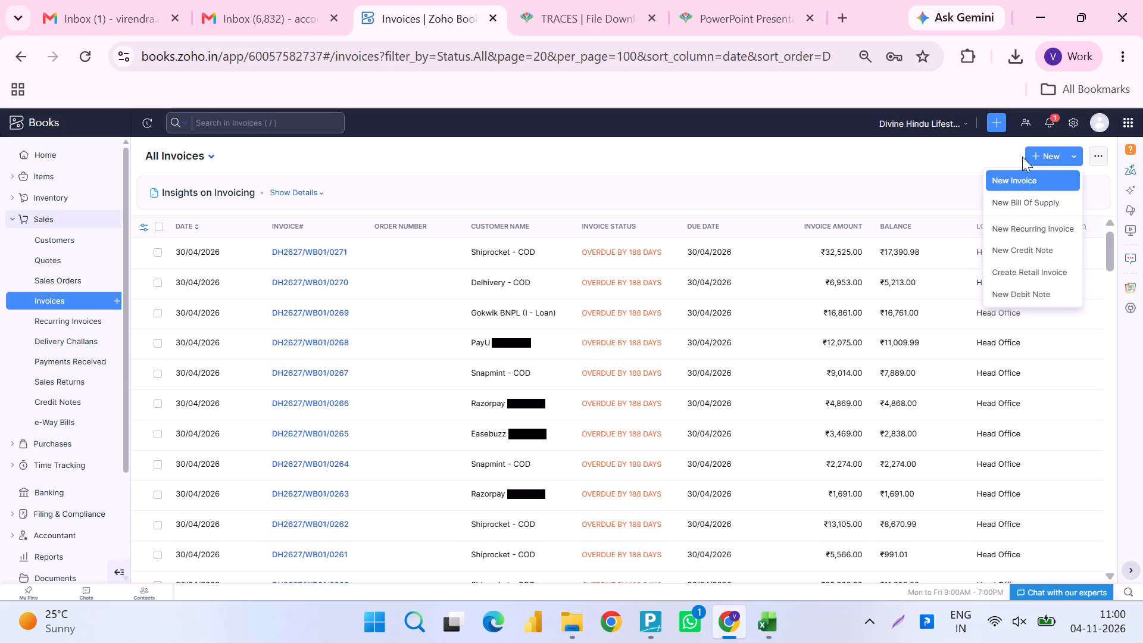
left_click(1005, 143)
left_click(1057, 160)
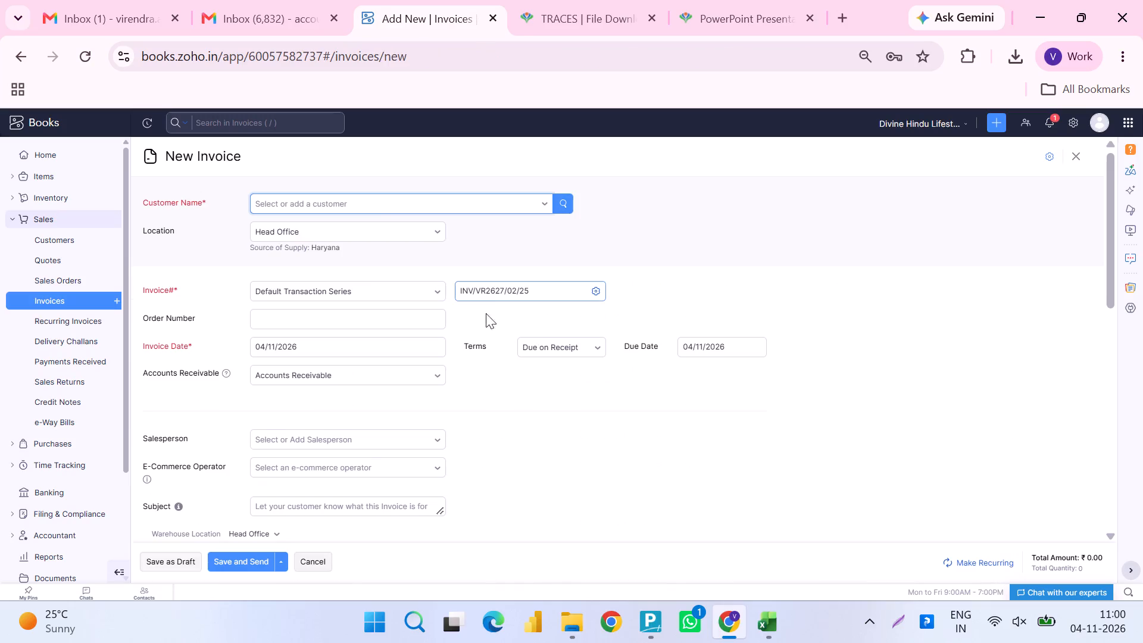
Look up the copied SKU "Bracelet For Women" in the new invoice's item table and select the matching item.
scroll(381, 467, "down", 6)
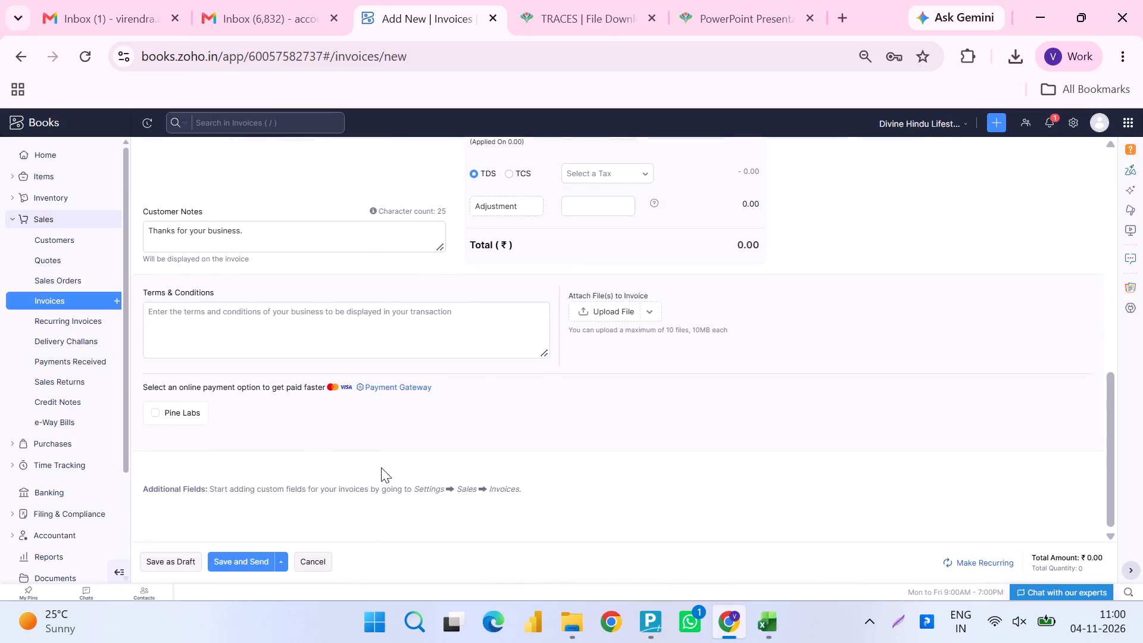
scroll(302, 209, "up", 3)
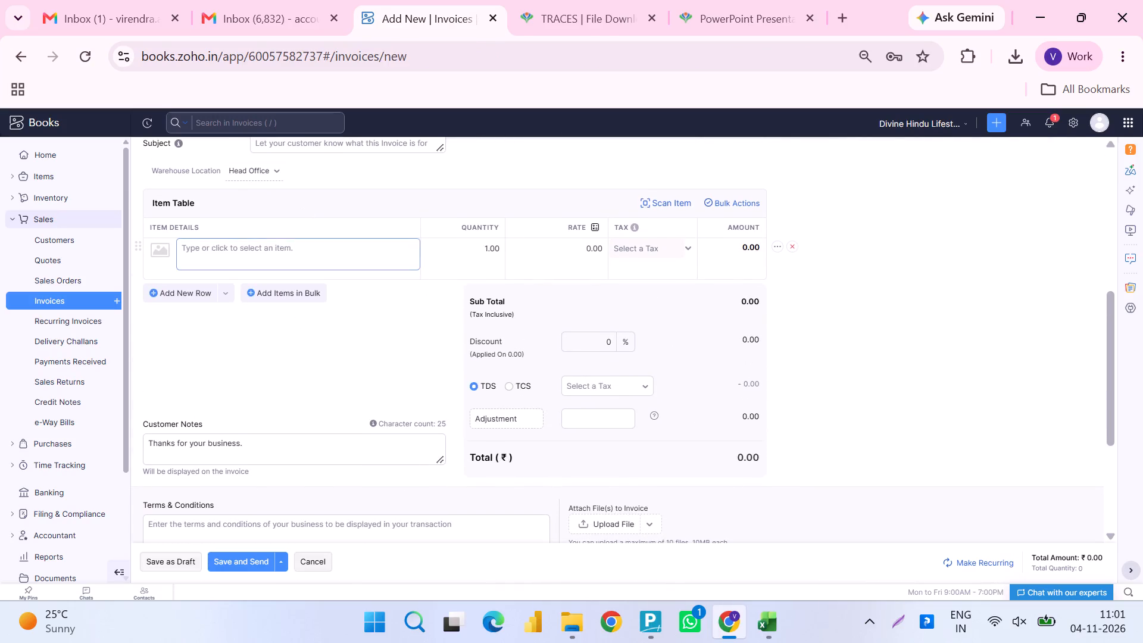
left_click(255, 249)
key("ctrl+v")
key("BackSpace")
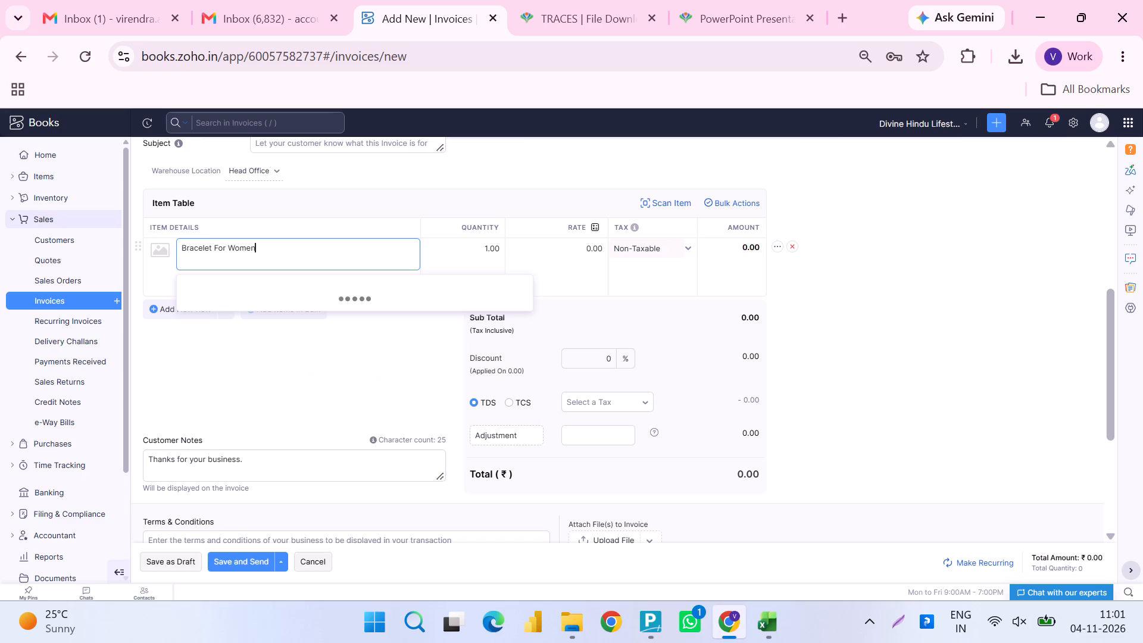
key("Return")
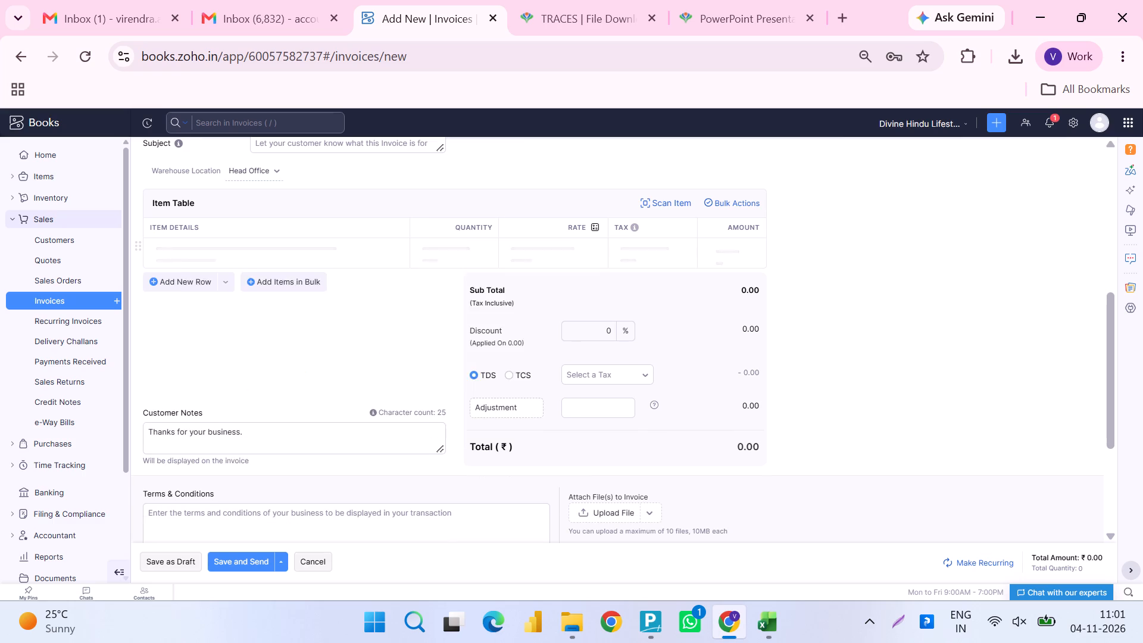
key("alt+Tab")
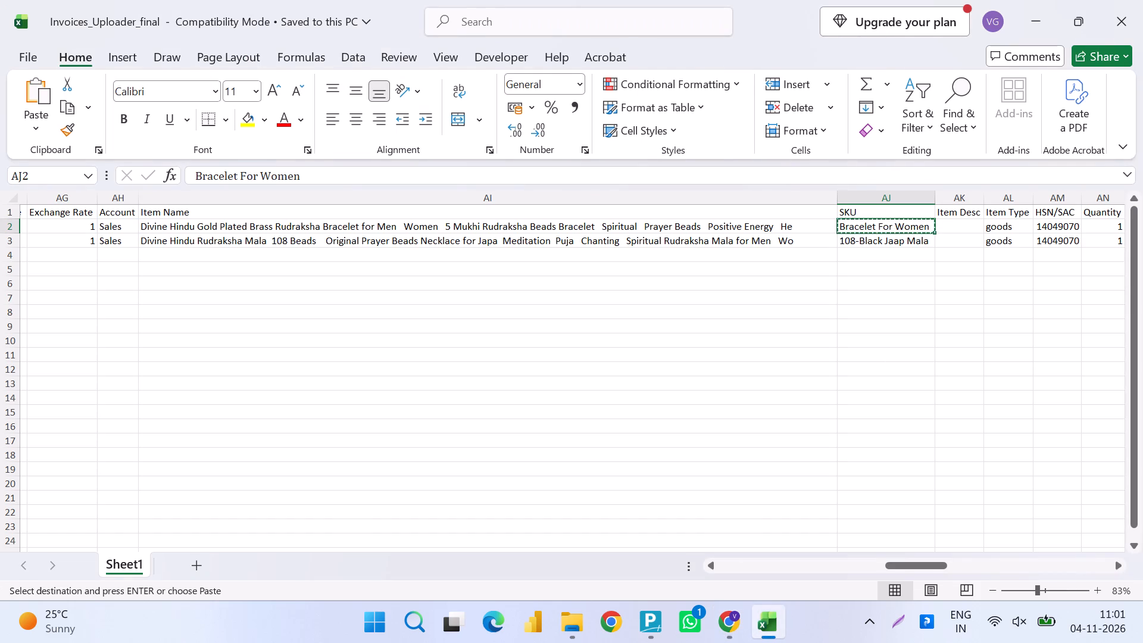
key("alt+Tab")
left_click_drag(347, 276, 214, 264)
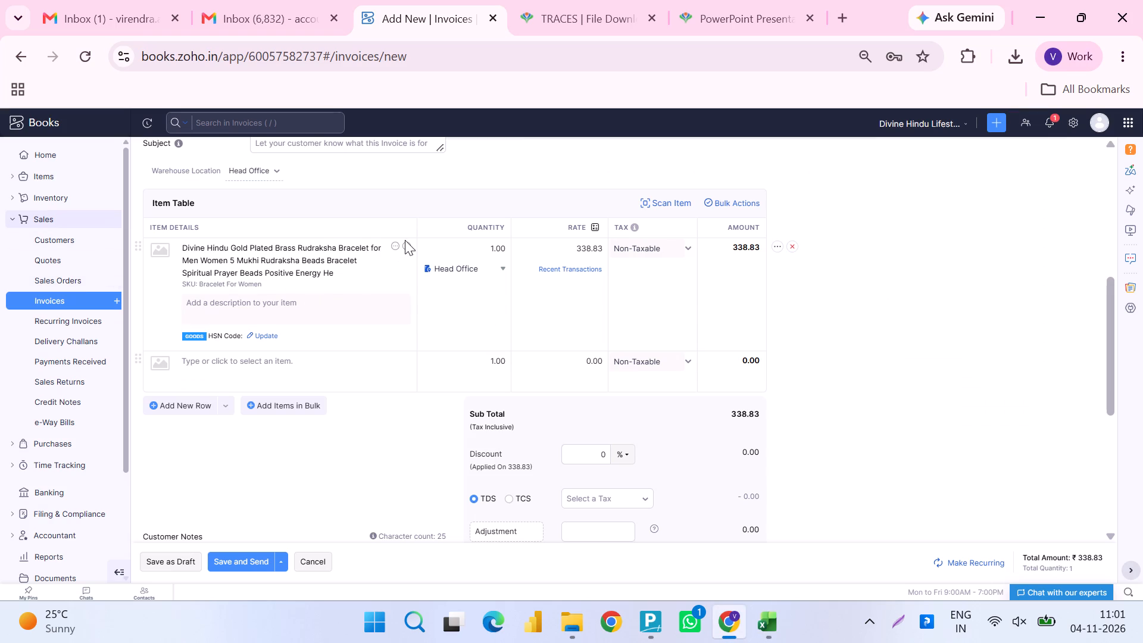
left_click(405, 243)
key("ctrl+v")
key("BackSpace")
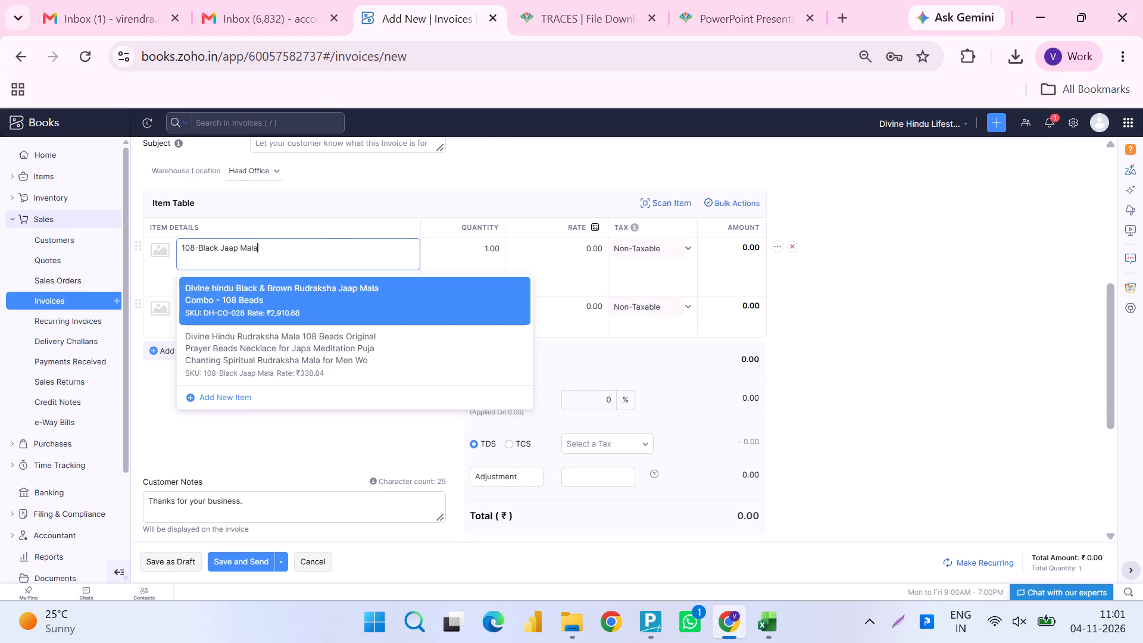
key("Return")
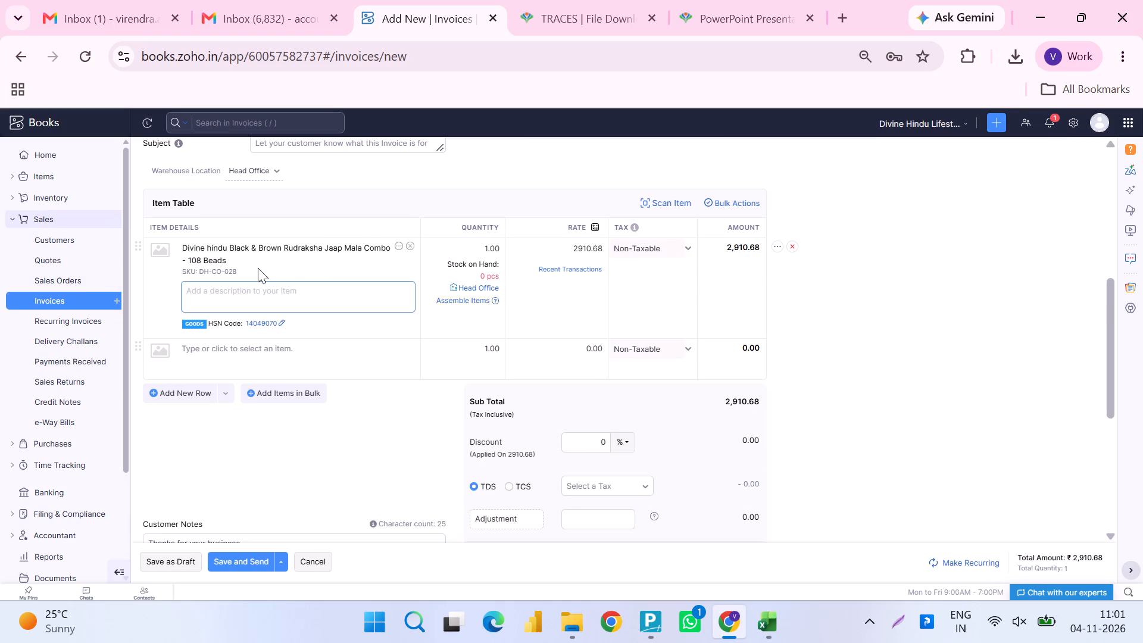
Replace the Item Name in cell AI3 with the copied "Divine hindu Black & Brown Rudraksha Jaap Mala Combo - 108 Beads", removing the SKU line.
left_click_drag(257, 268, 166, 254)
key("ctrl+c")
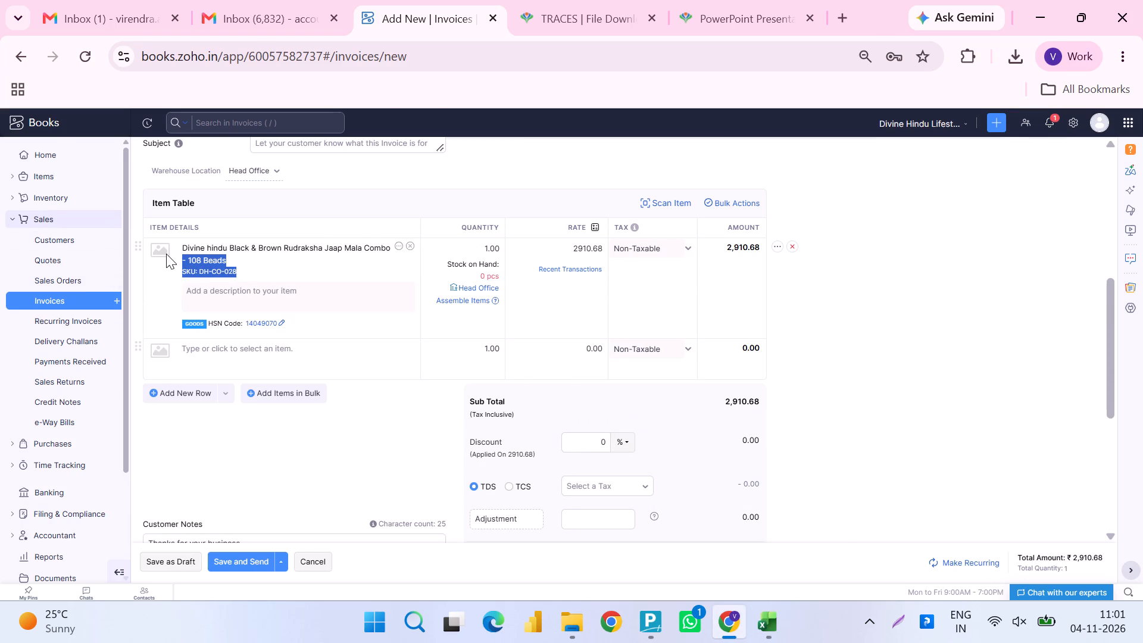
key("alt+Tab")
key("Left")
key("F2")
key("ctrl+a")
key("ctrl+v")
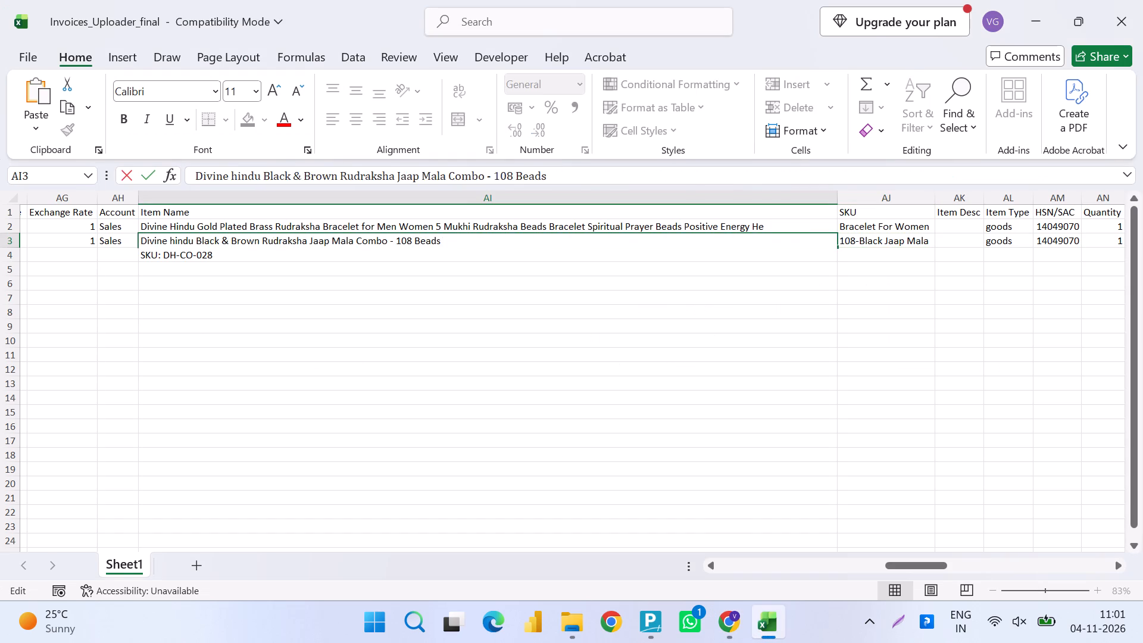
key("ctrl+shift+Left")
key("ctrl+shift+Left")
key("ctrl+shift+Left")
key("ctrl+shift+Left")
key("ctrl+shift+Left")
key("ctrl+shift+Left")
key("ctrl+shift+Left")
key("ctrl+shift+Left")
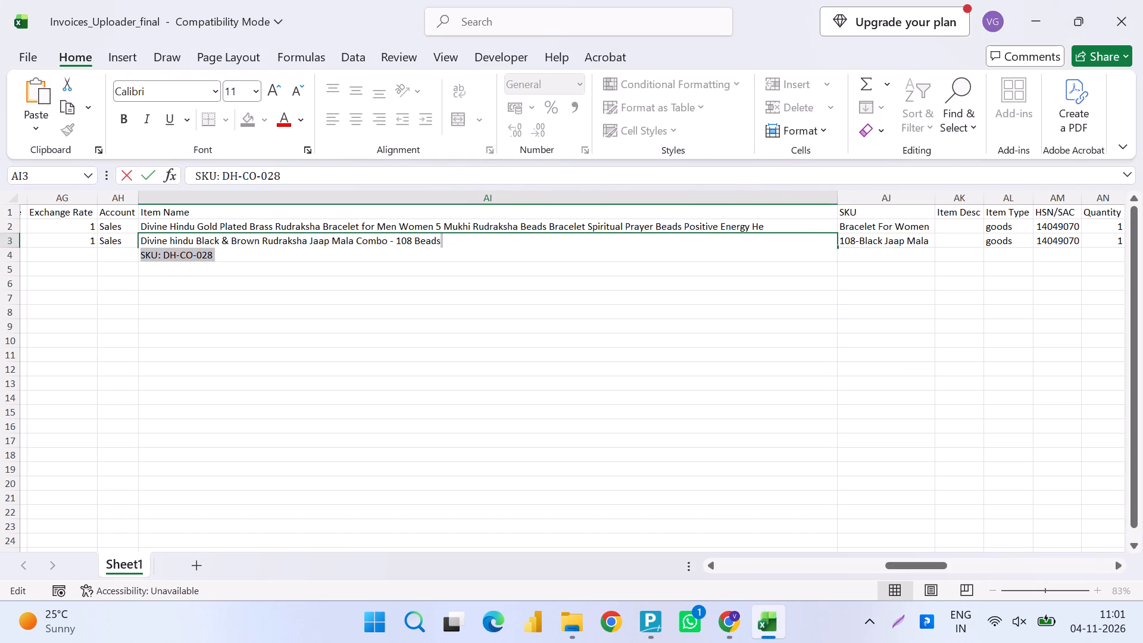
key("BackSpace")
key("Return")
Save and close the Invoices_Uploader_final workbook, and show the desktop.
key("ctrl+s")
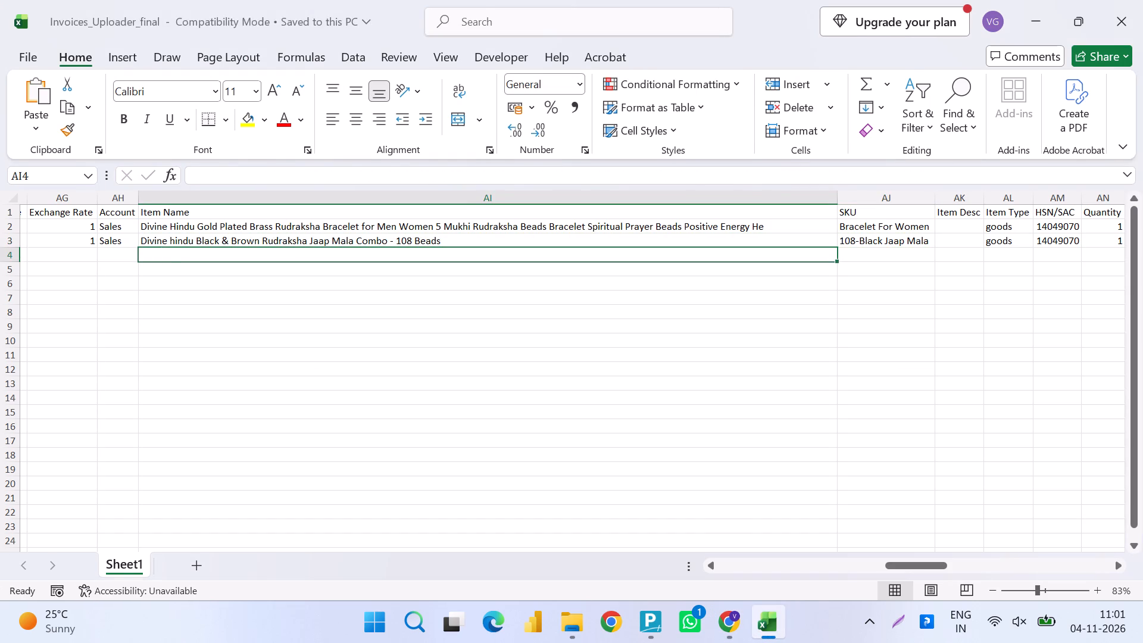
key("ctrl+s")
left_click(1142, 0)
key("super+d")
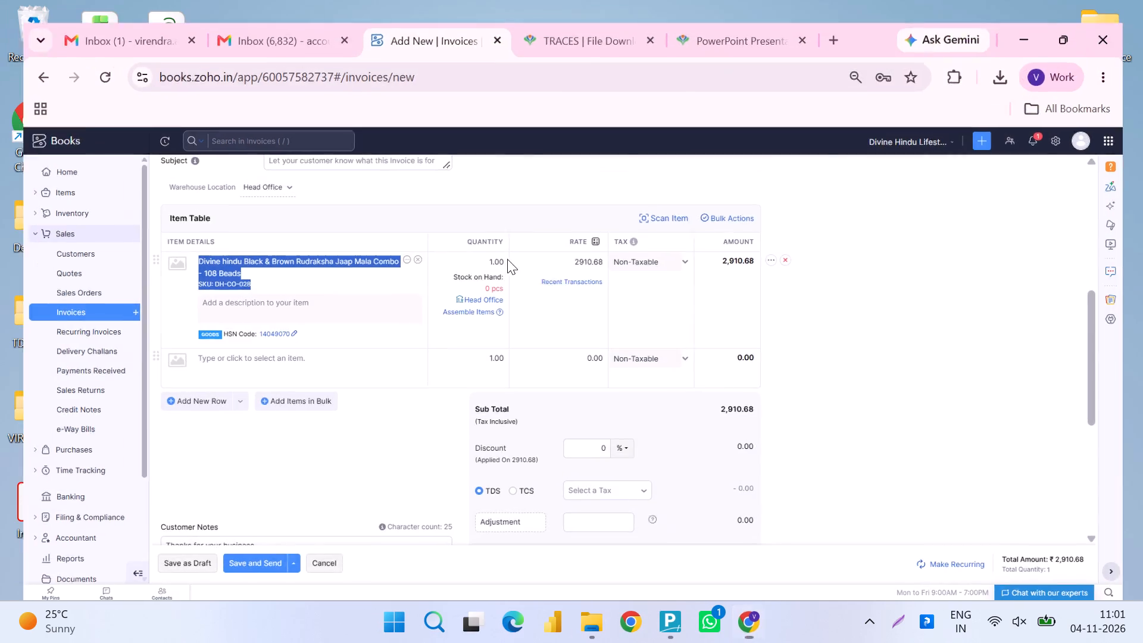
Return to Zoho Books, clear the new invoice's item row, and leave the invoice, discarding its unsaved changes.
key("super+d")
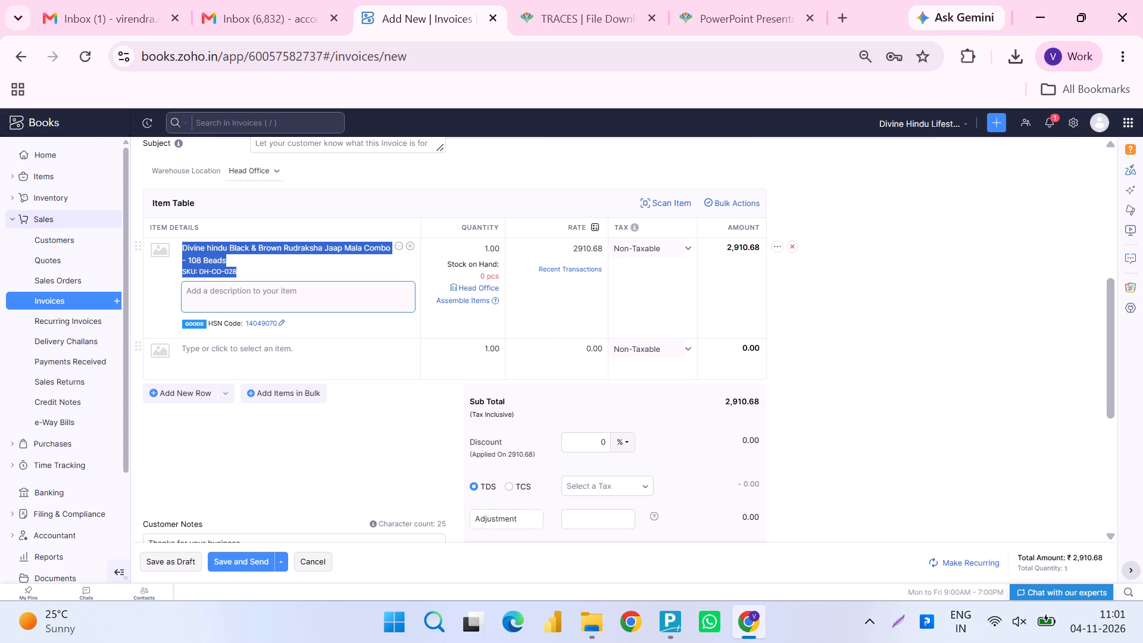
left_click(410, 243)
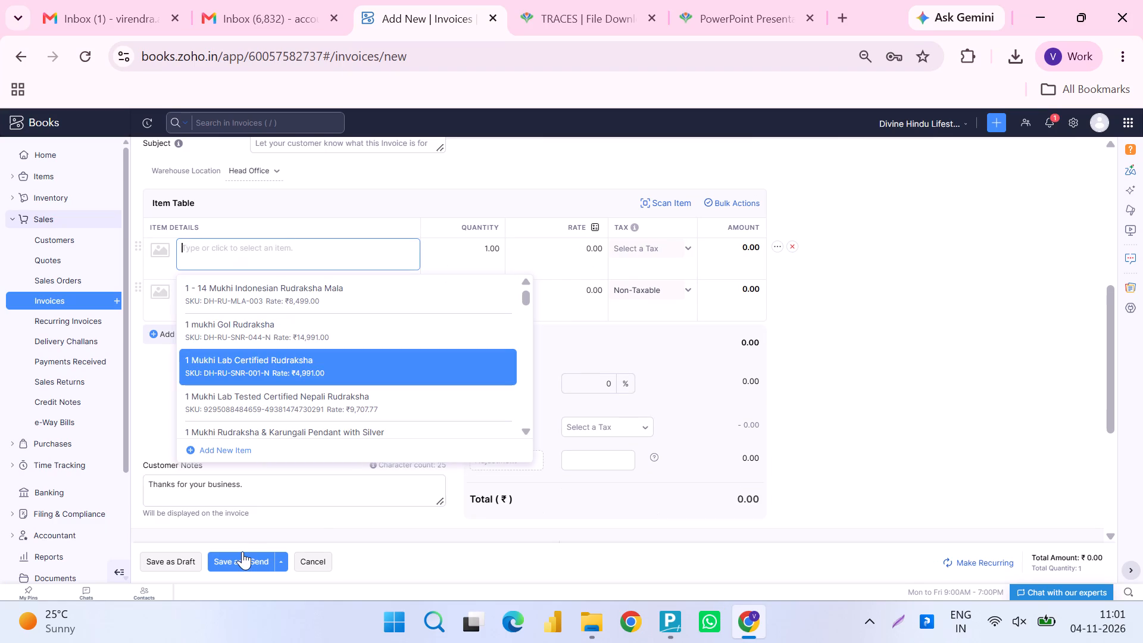
left_click(323, 557)
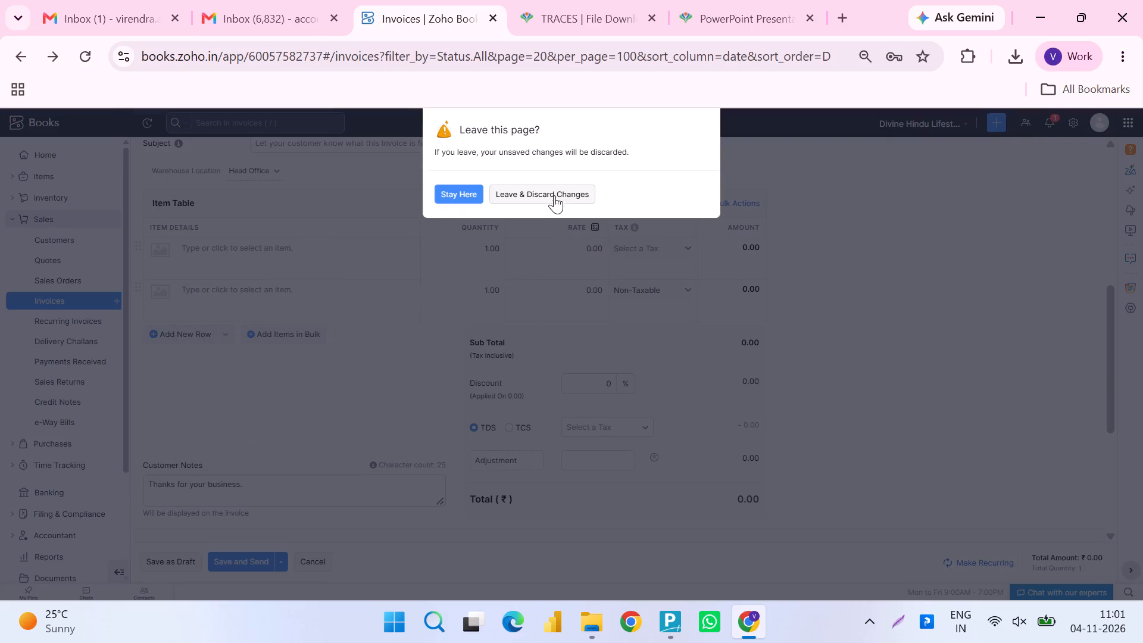
left_click(554, 190)
Start an invoice import with the Invoices_Uploader_final file from the Desktop and proceed to field mapping.
left_click(1097, 155)
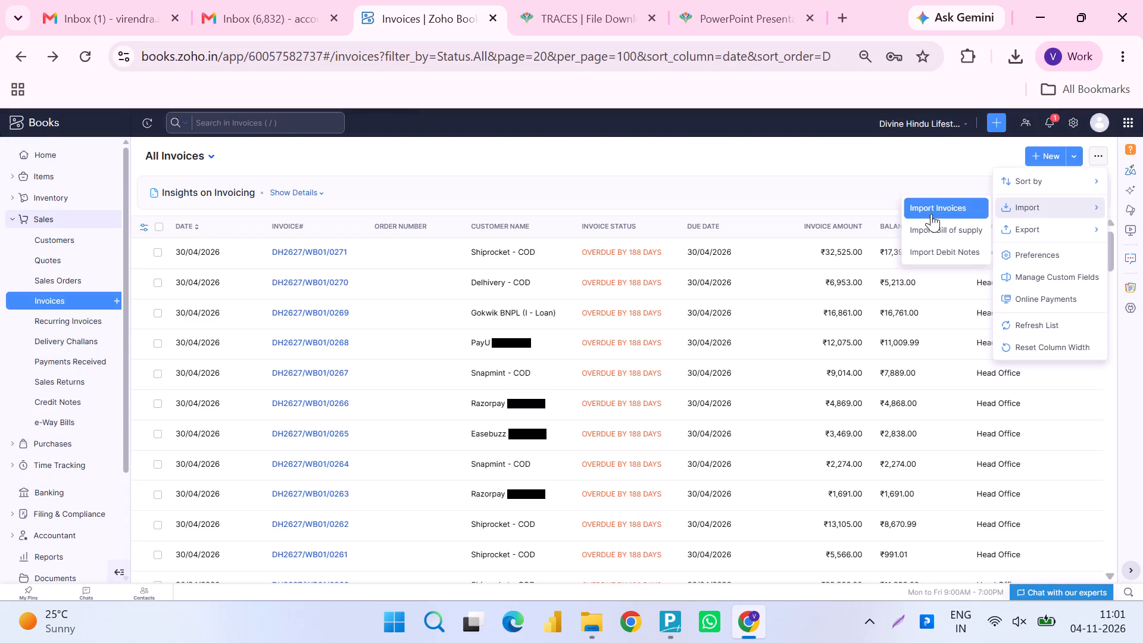
left_click(929, 210)
left_click(620, 321)
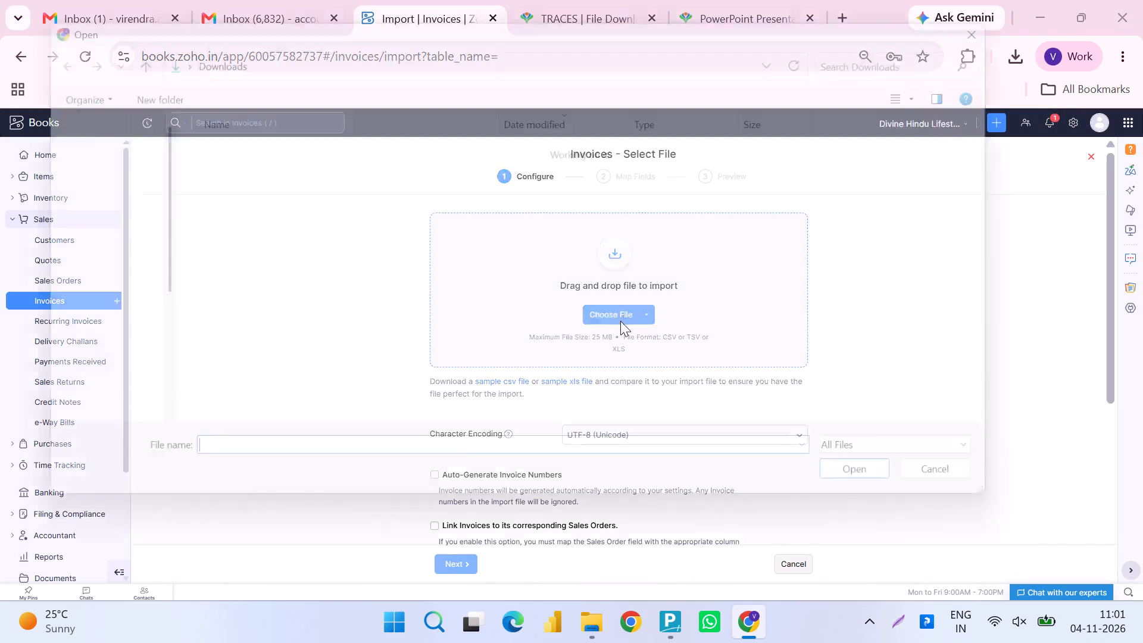
left_click(83, 179)
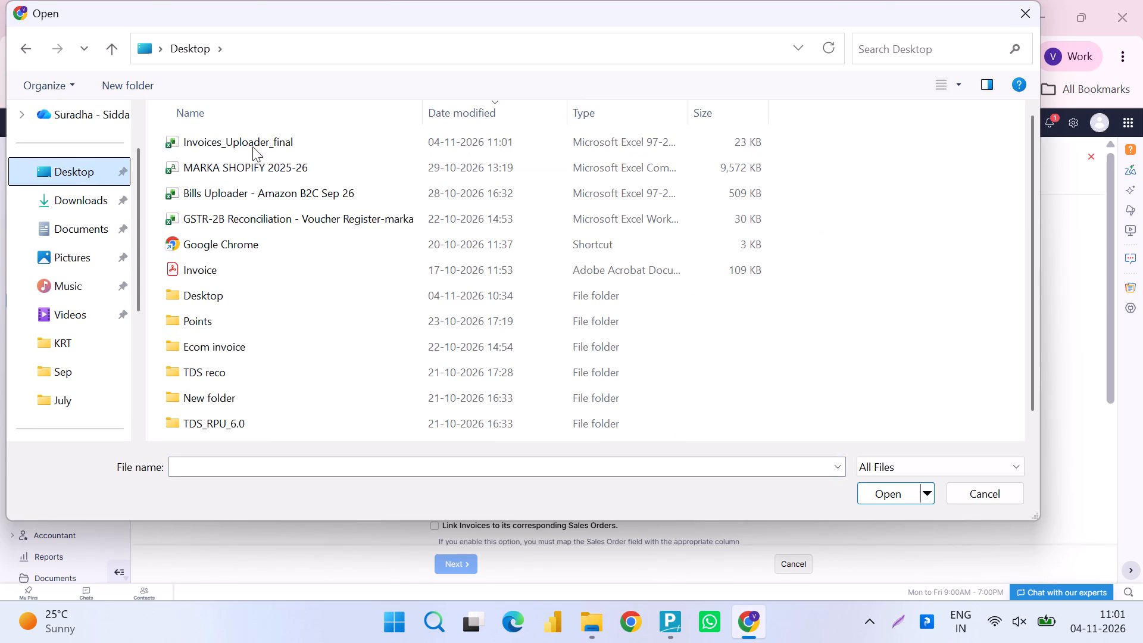
double_click(266, 136)
scroll(729, 476, "down", 1)
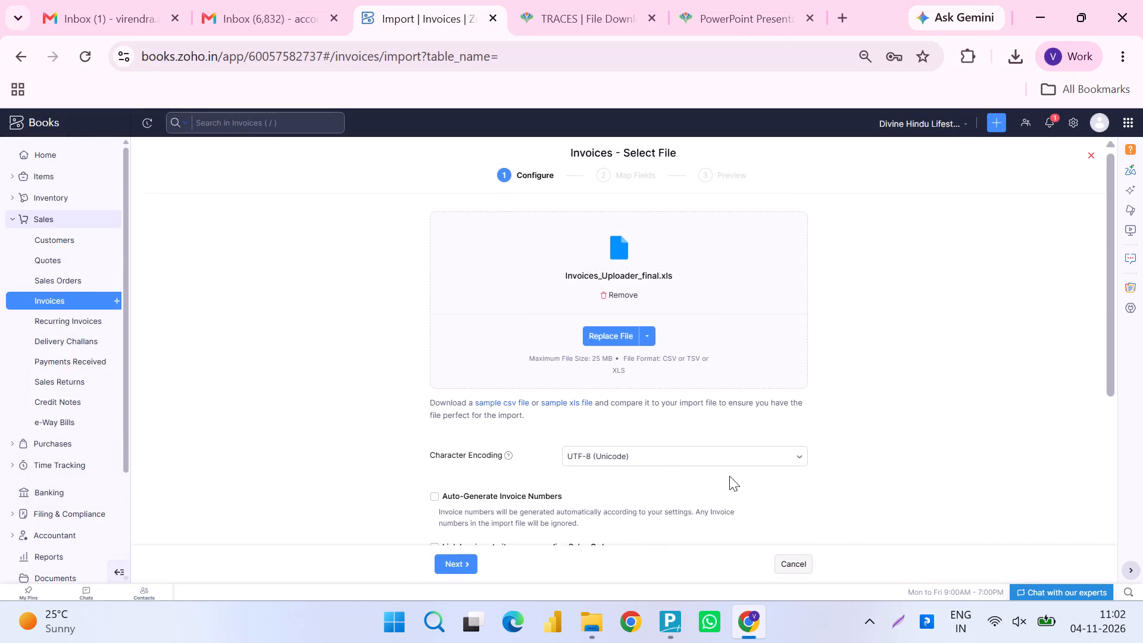
scroll(729, 476, "down", 3)
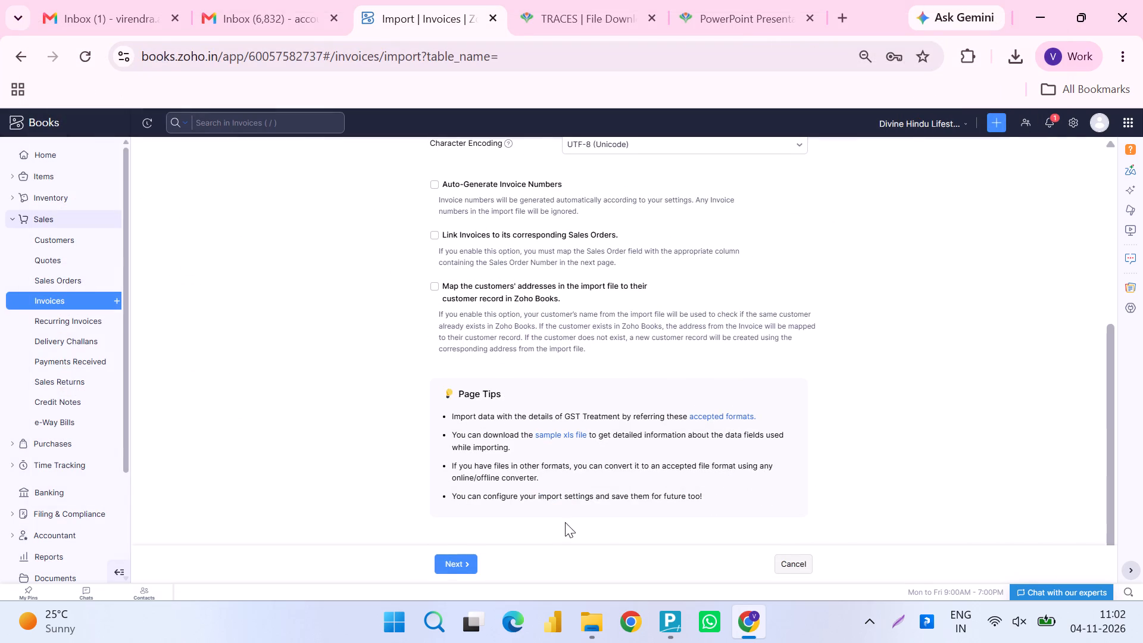
left_click(460, 560)
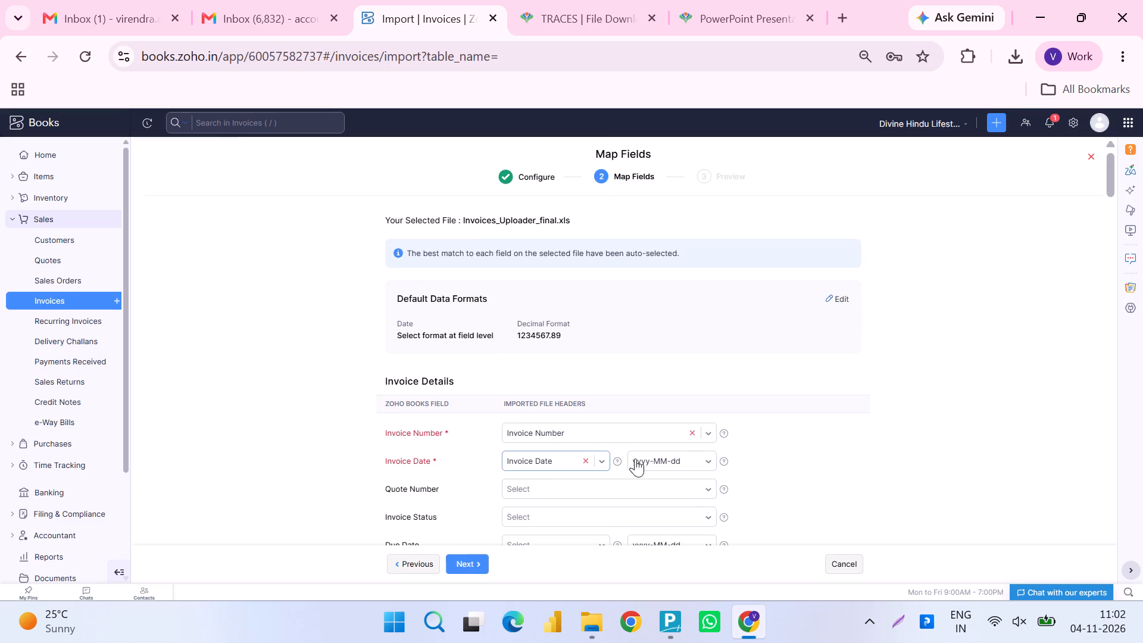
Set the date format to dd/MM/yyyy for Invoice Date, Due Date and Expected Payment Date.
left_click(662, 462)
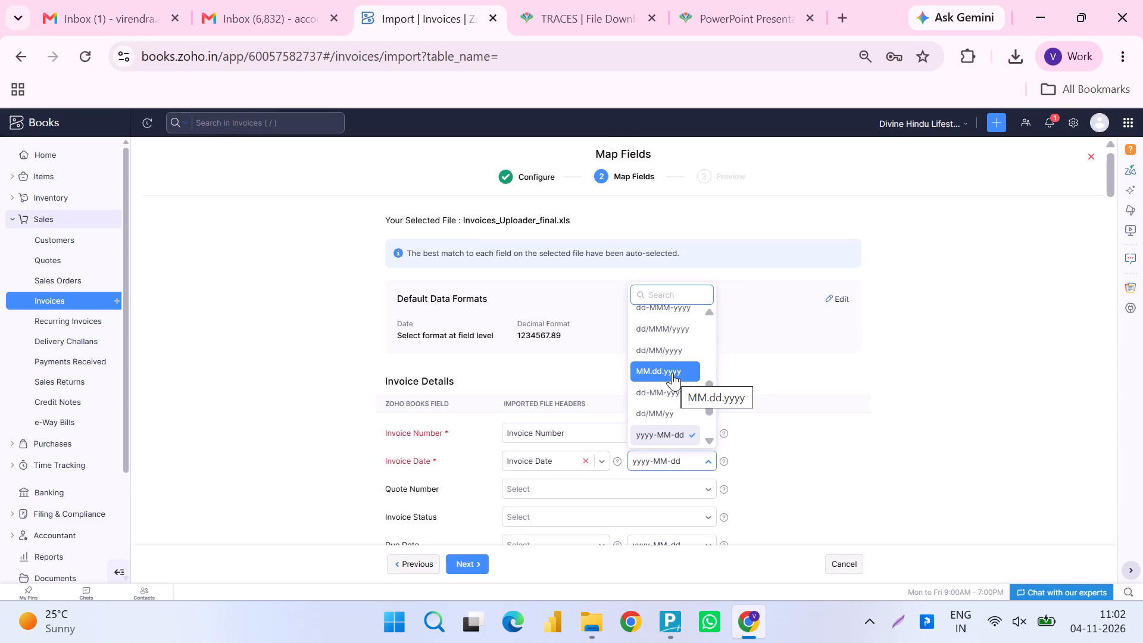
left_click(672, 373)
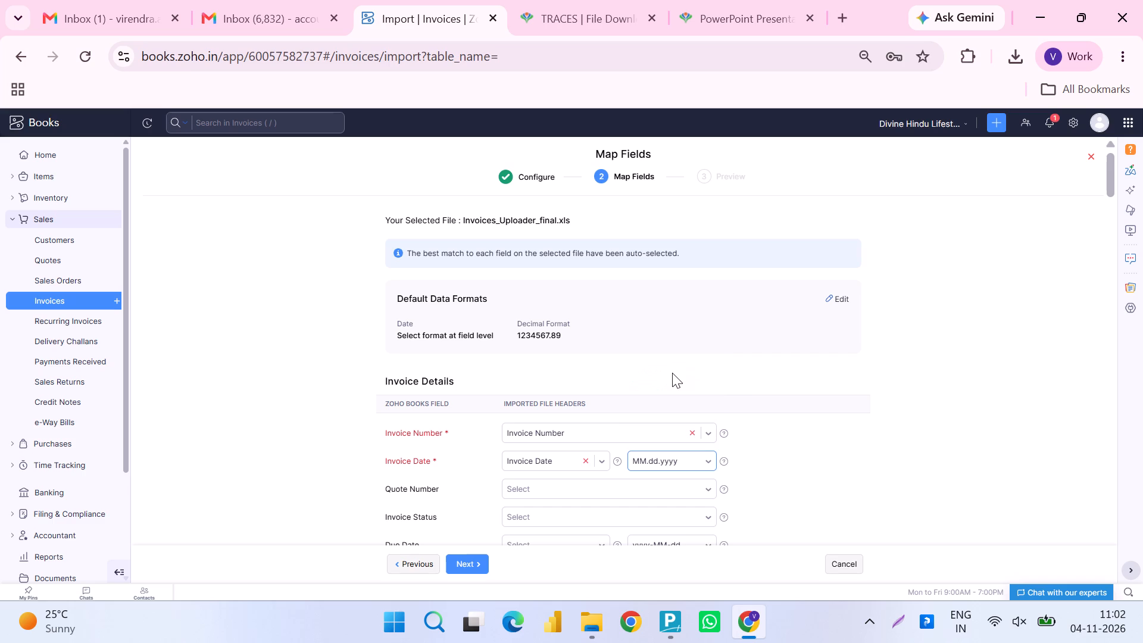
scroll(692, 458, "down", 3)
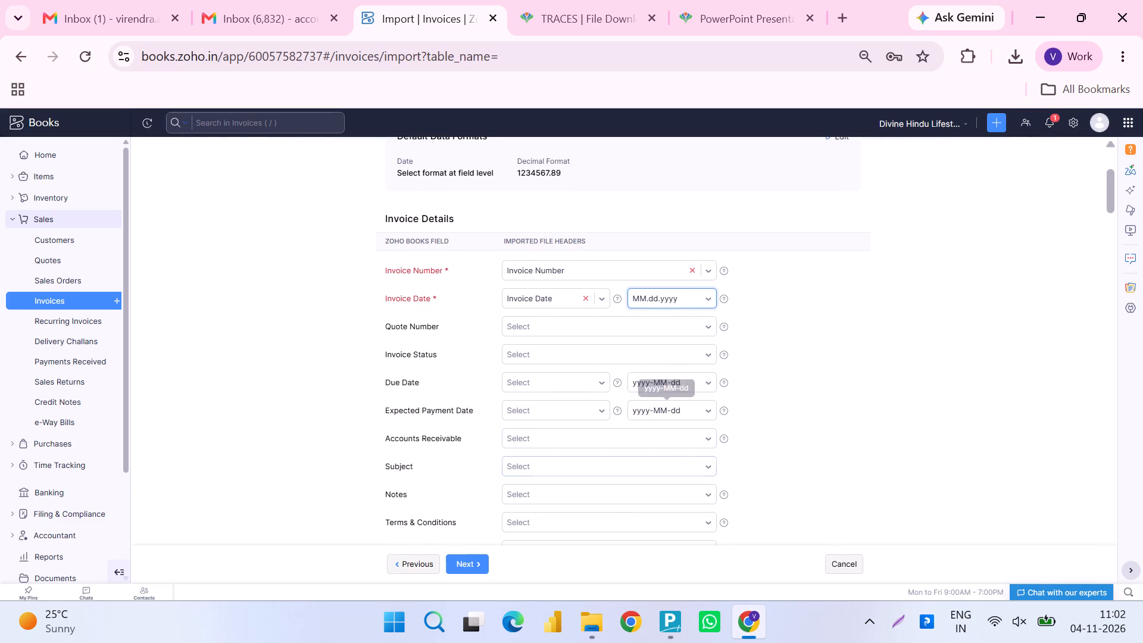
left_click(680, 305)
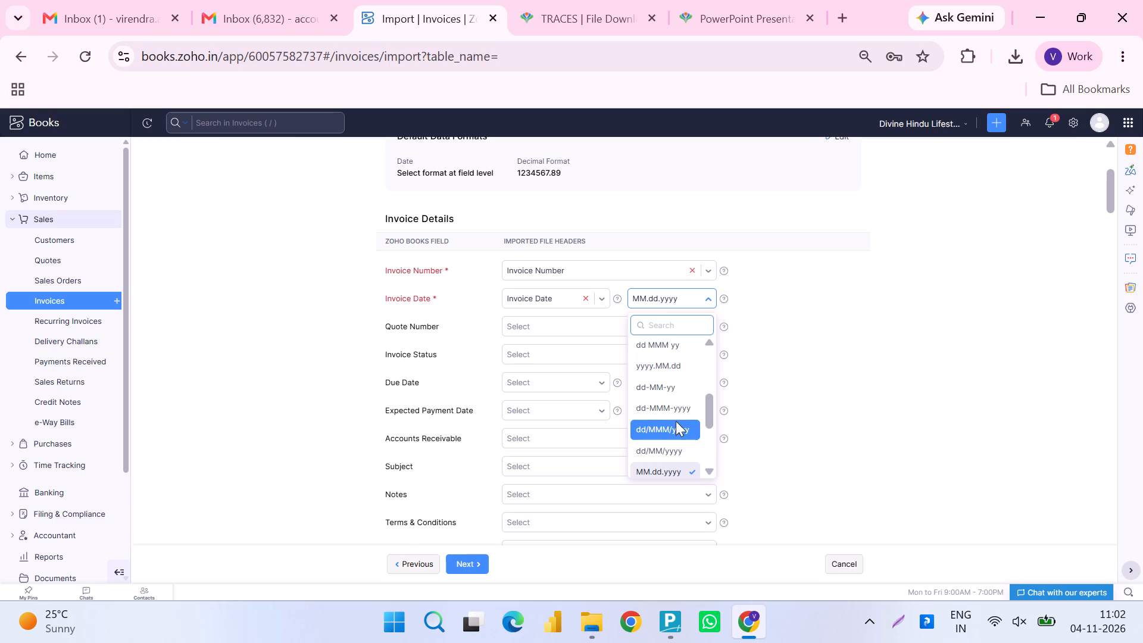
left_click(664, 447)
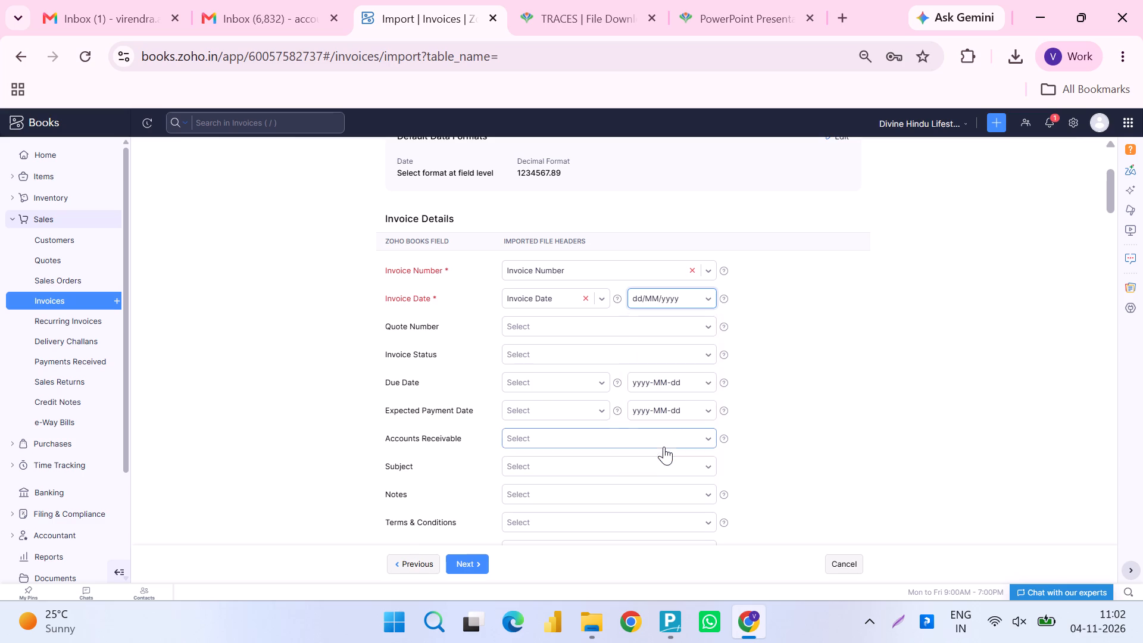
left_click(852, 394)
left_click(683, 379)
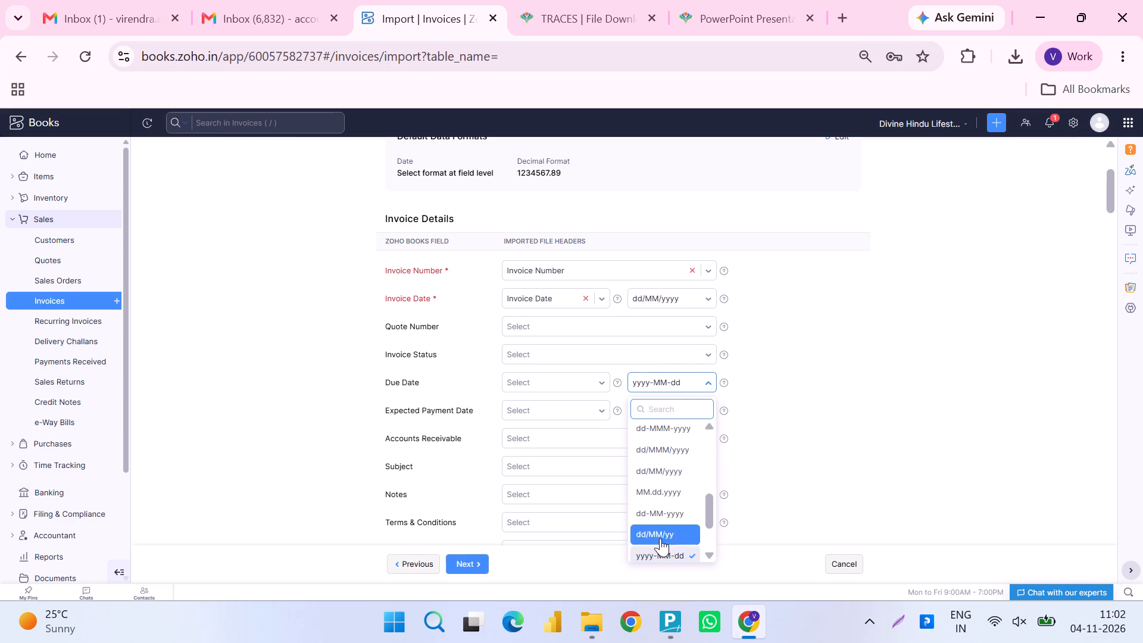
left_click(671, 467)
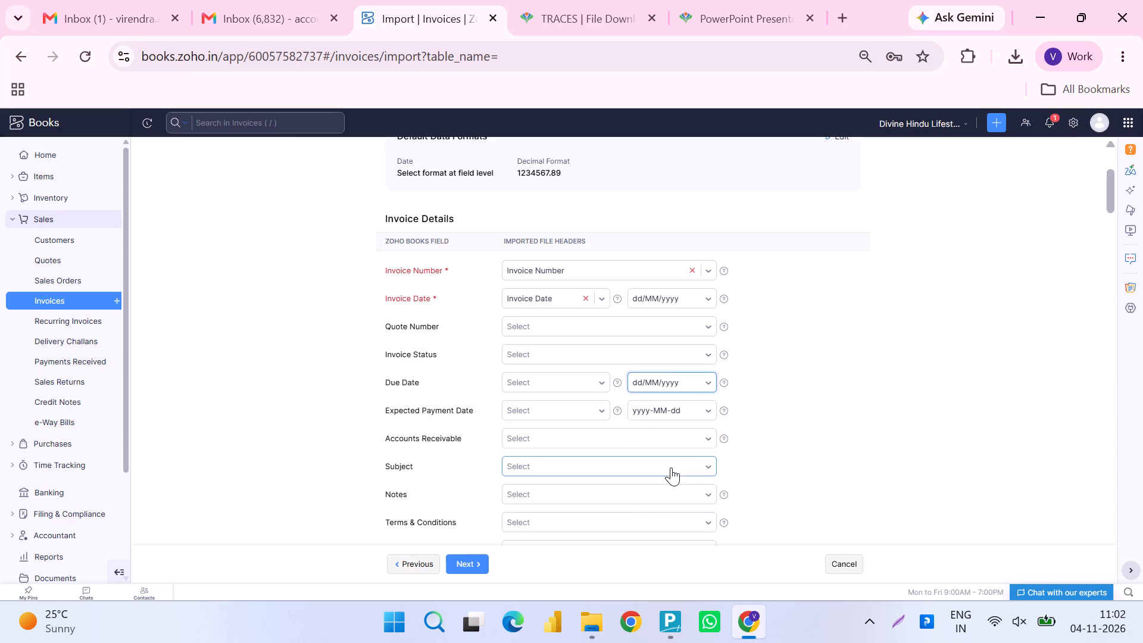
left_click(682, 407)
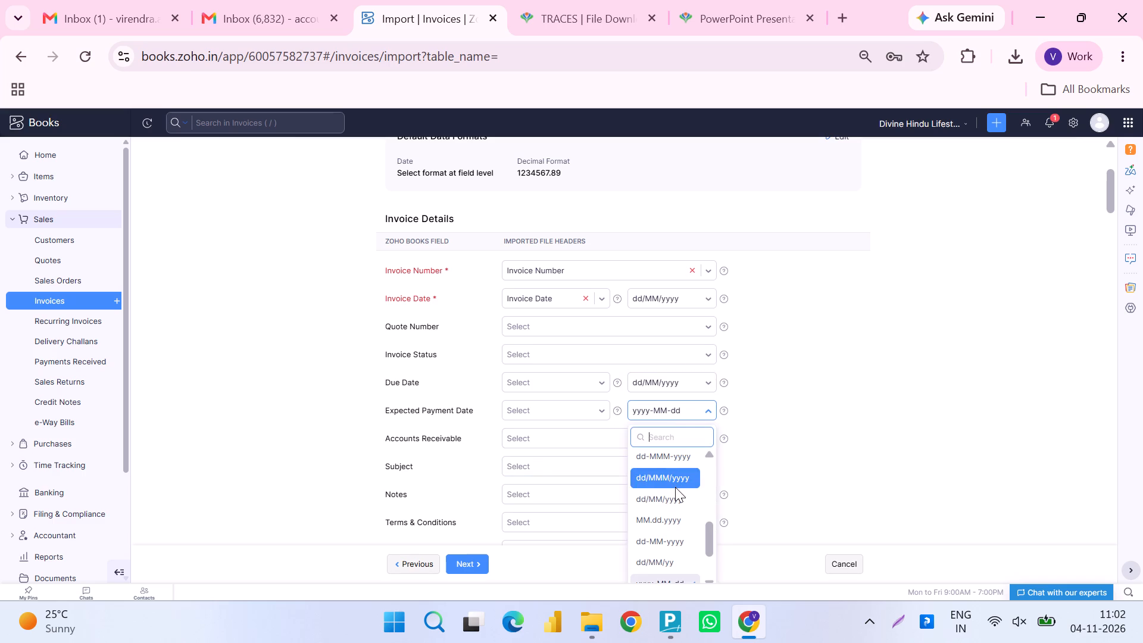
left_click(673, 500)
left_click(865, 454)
Look through the remaining field mappings, preview the import, and show the details of the skipped records.
scroll(865, 454, "down", 4)
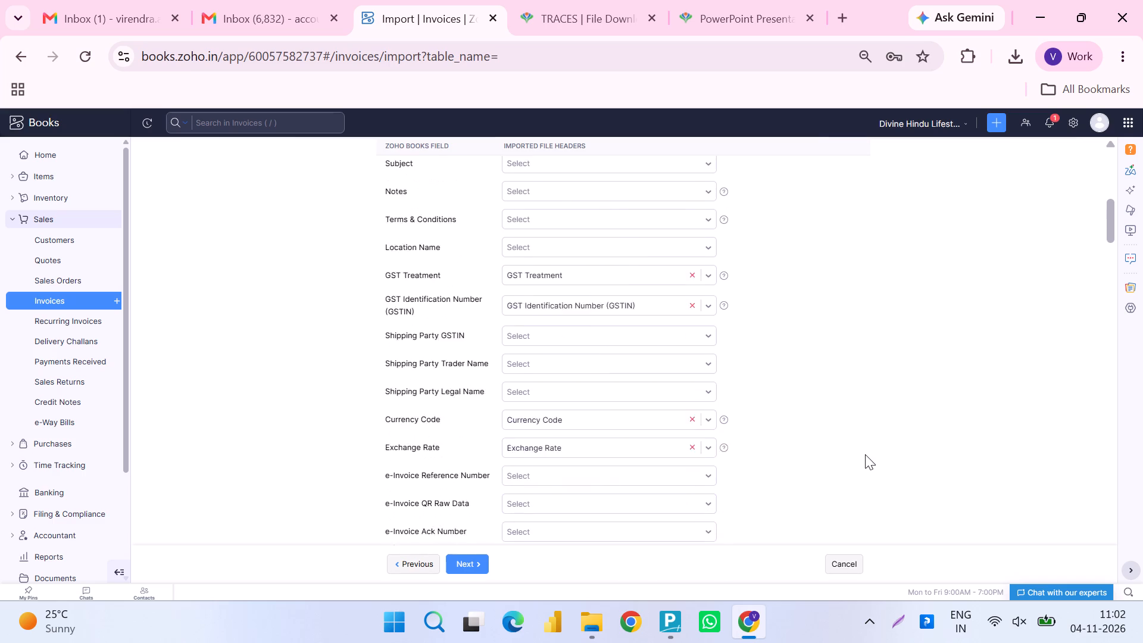
scroll(865, 454, "down", 12)
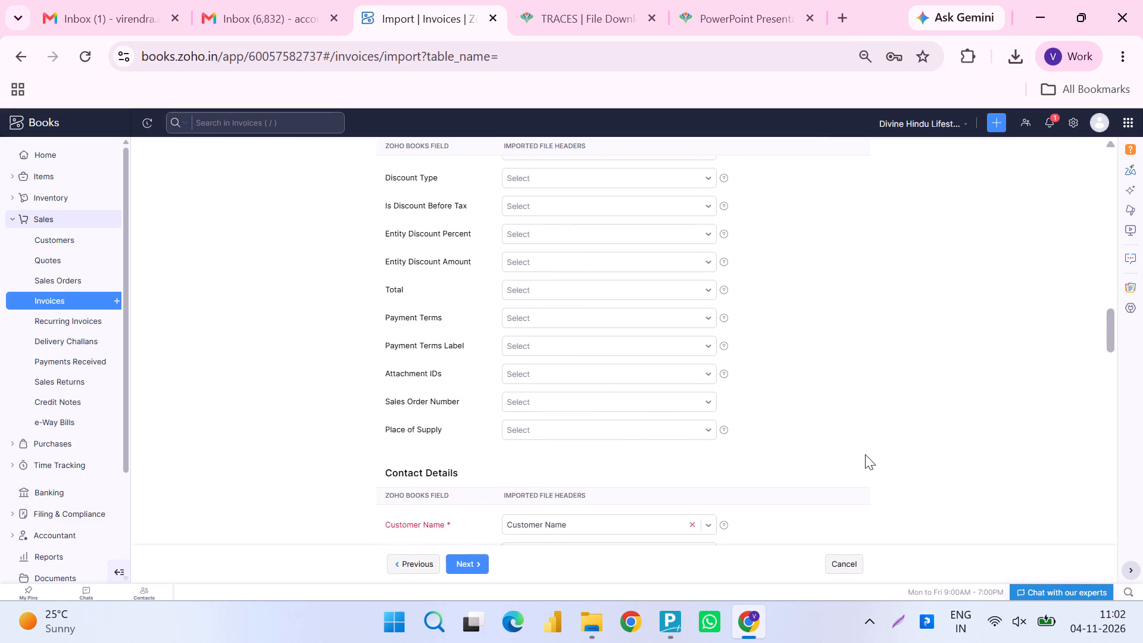
scroll(865, 454, "down", 2)
scroll(677, 360, "up", 1)
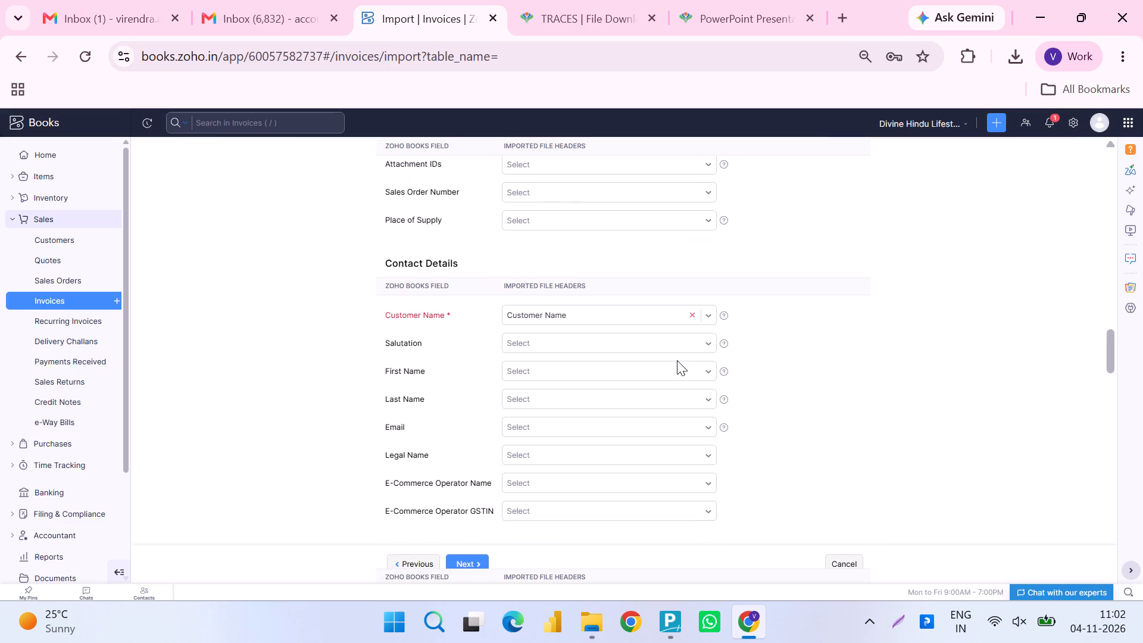
scroll(677, 360, "up", 1)
left_click(461, 561)
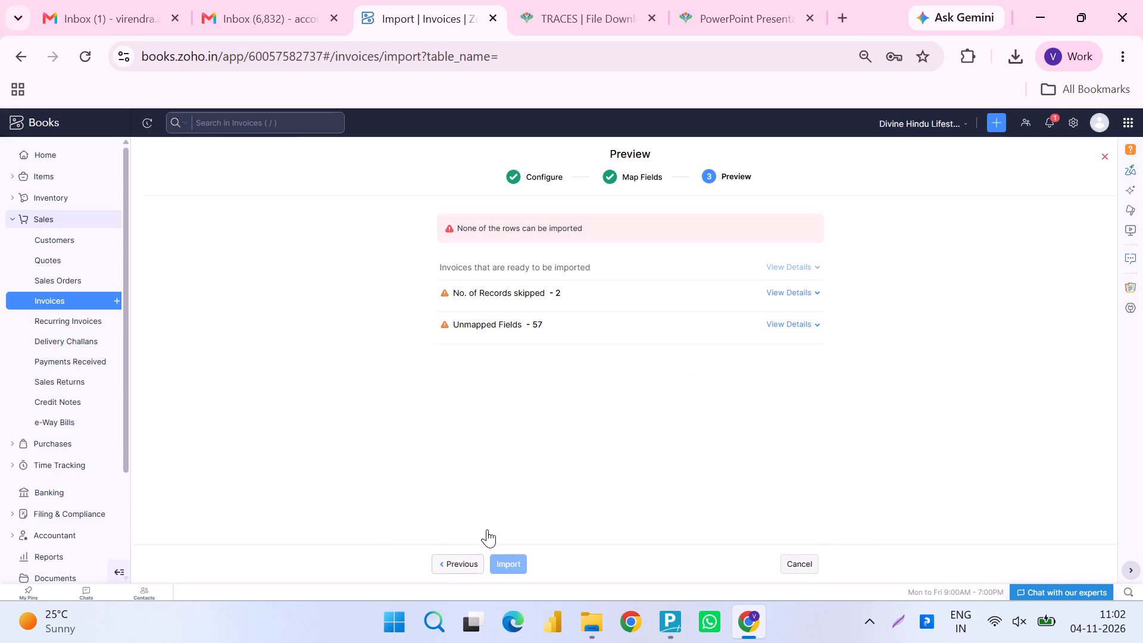
left_click(798, 291)
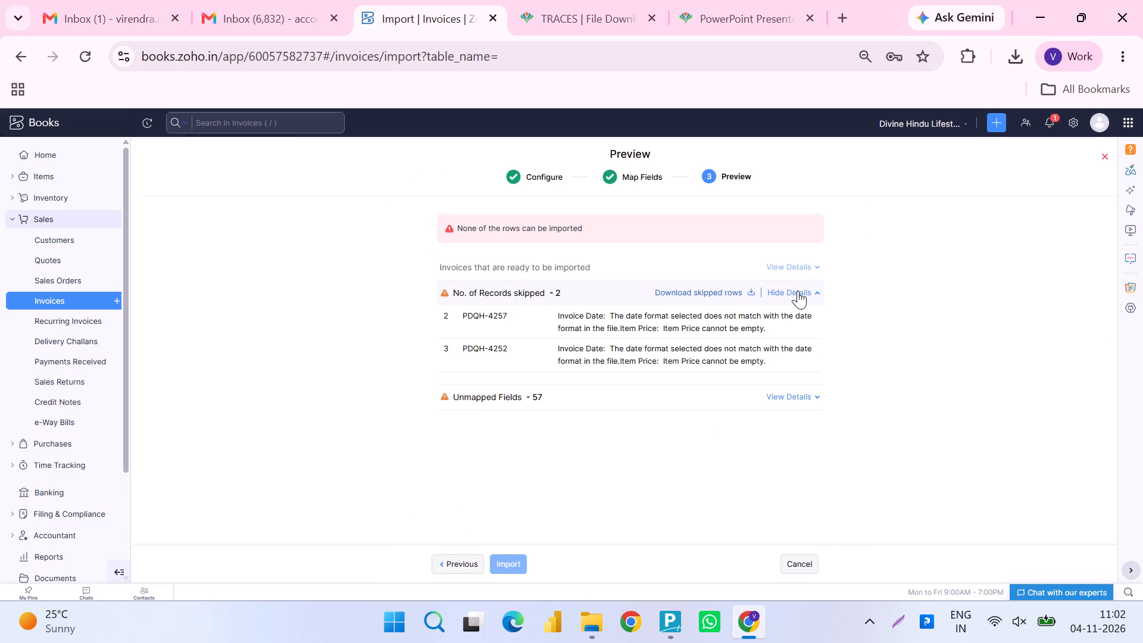
Open the Invoices_Uploader_final workbook to check the Invoice Date format, and close it.
key("super+d")
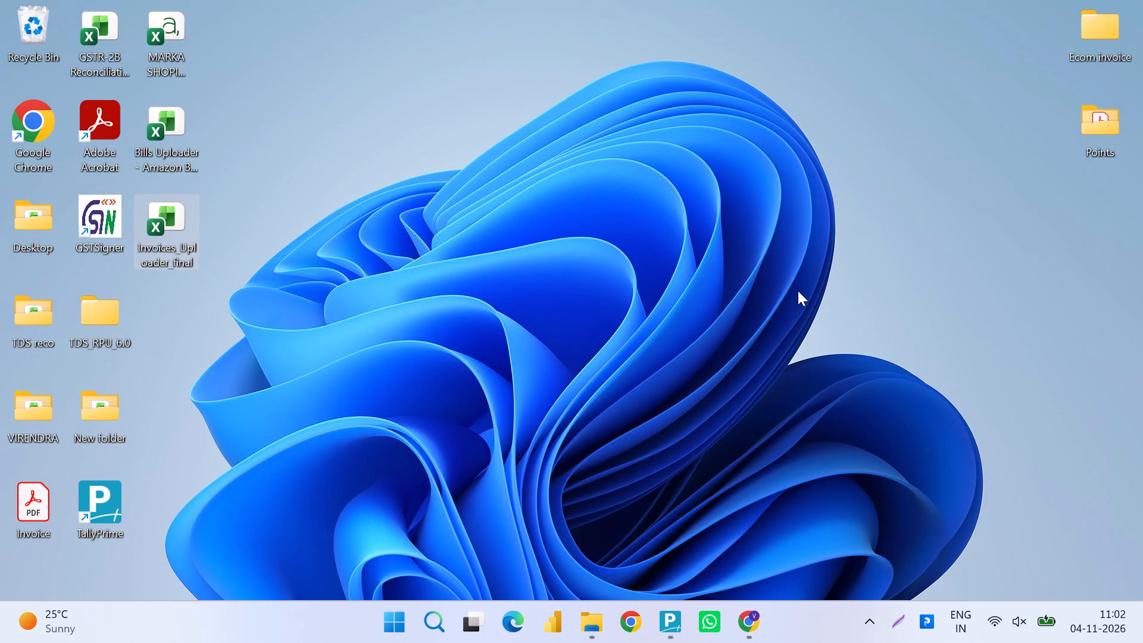
key("Return")
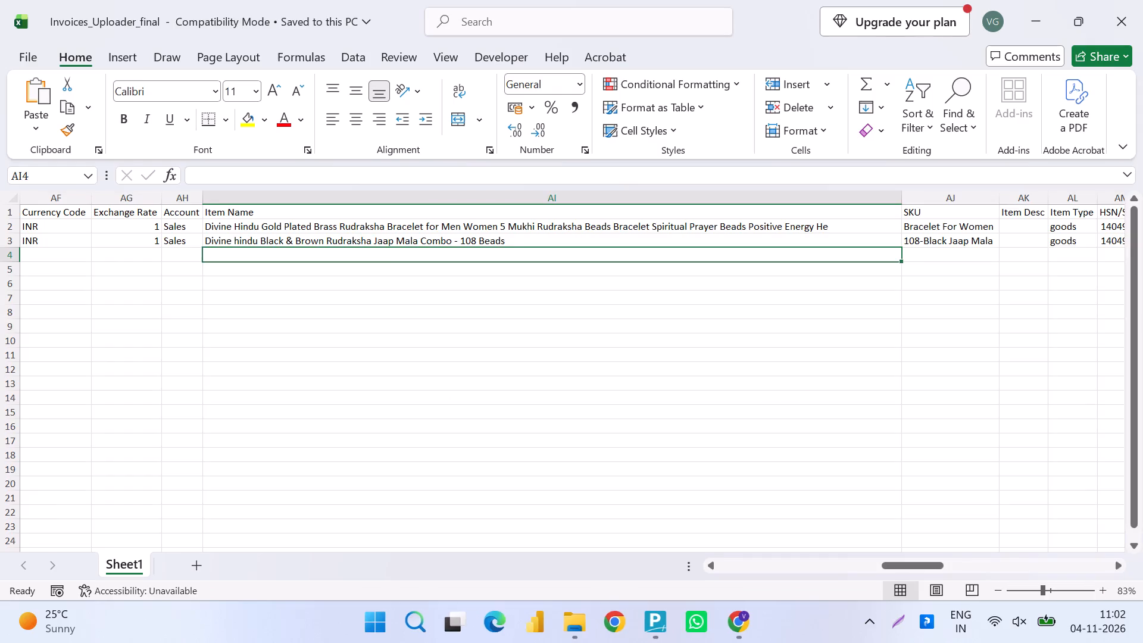
scroll(491, 277, "right", 20)
scroll(491, 277, "right", 18)
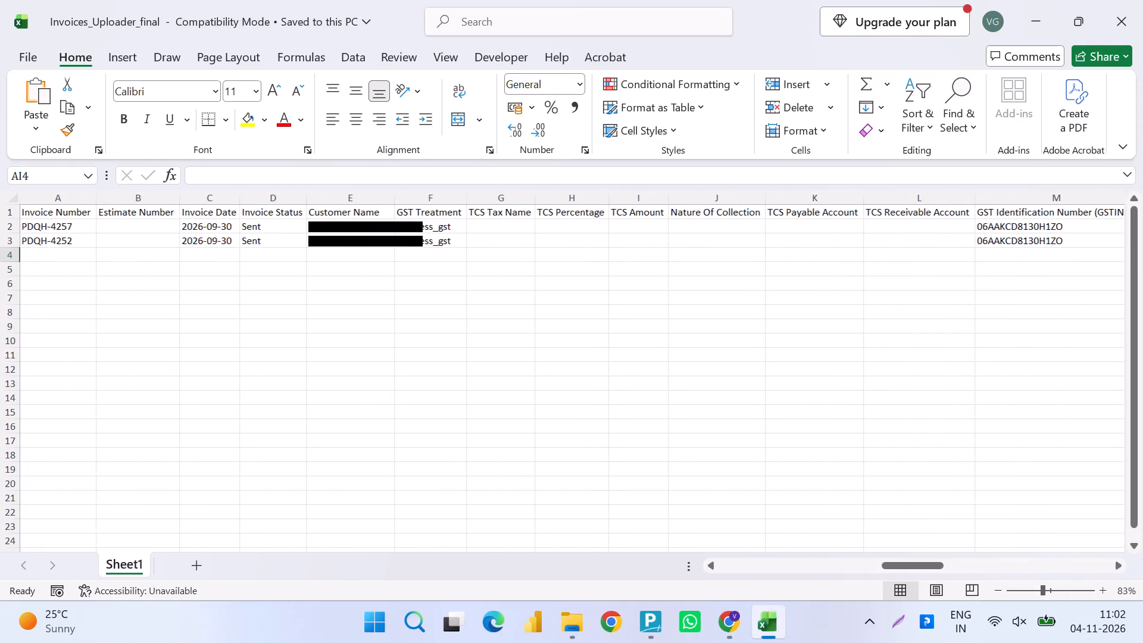
left_click(1142, 0)
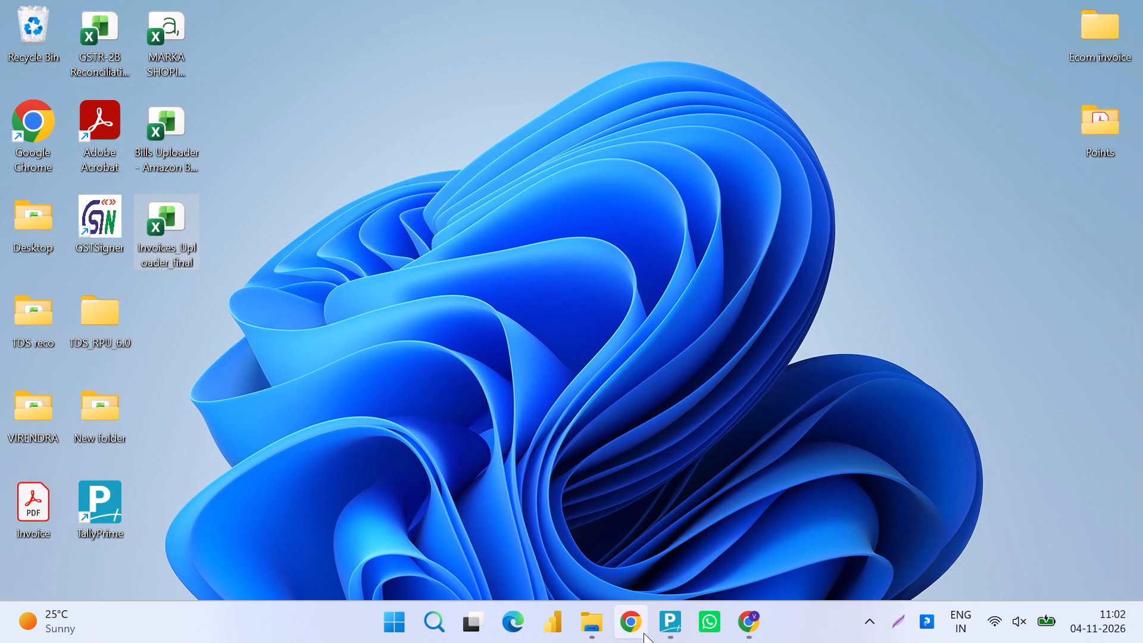
Redo the field mapping with the yyyy-MM-dd date formats restored, and show the skipped records' details in the import preview.
left_click(748, 625)
left_click(469, 558)
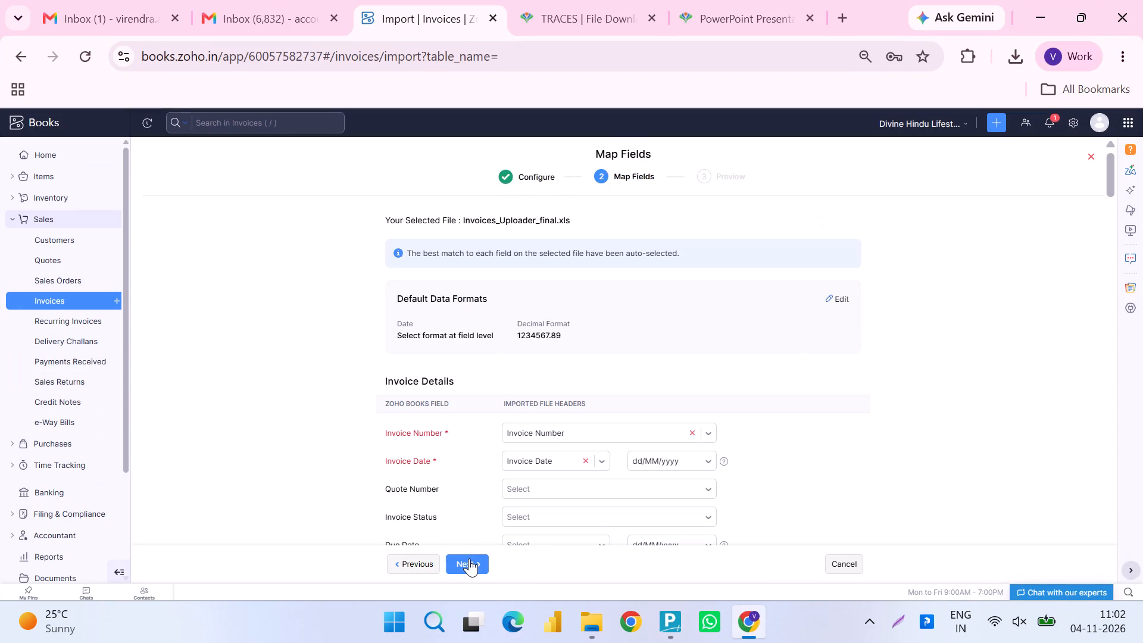
left_click(429, 560)
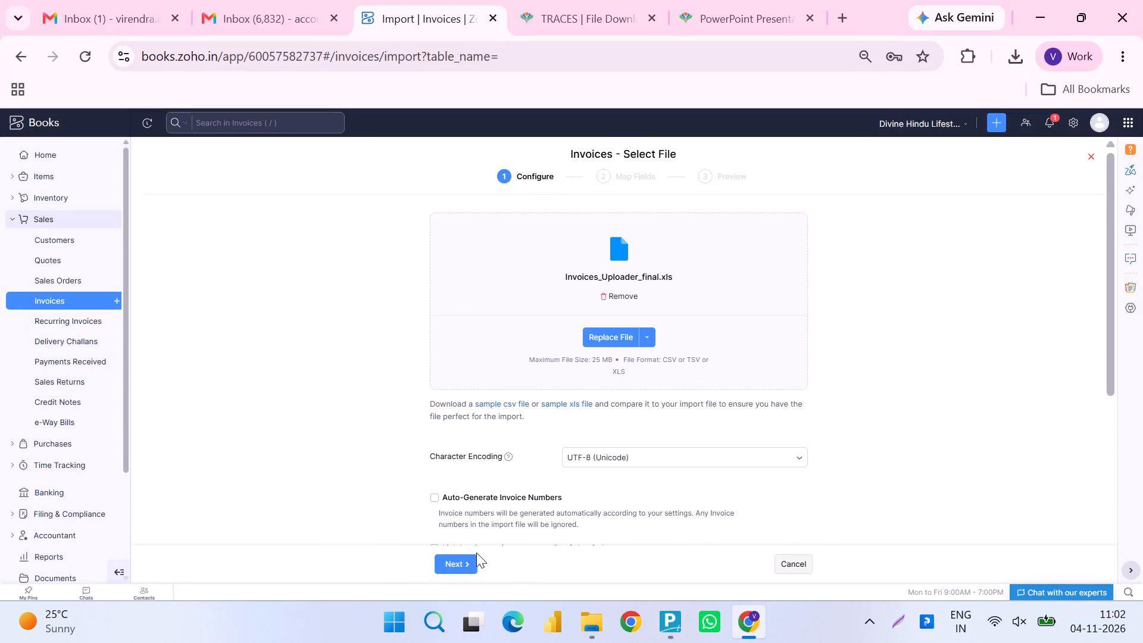
left_click(481, 553)
left_click(467, 561)
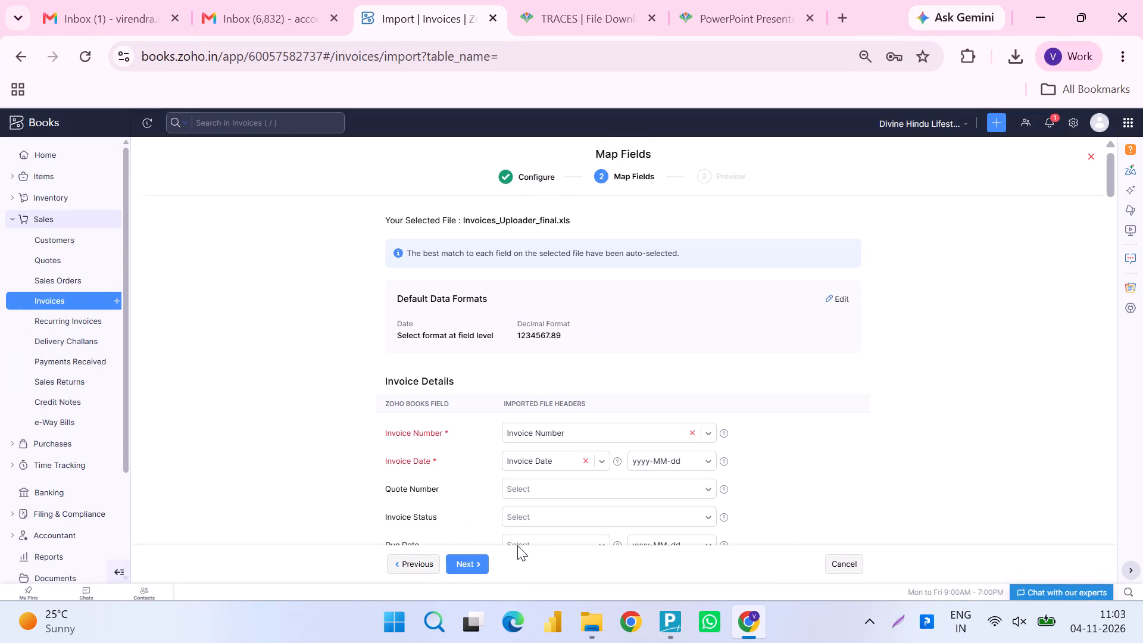
scroll(648, 523, "down", 13)
left_click(469, 571)
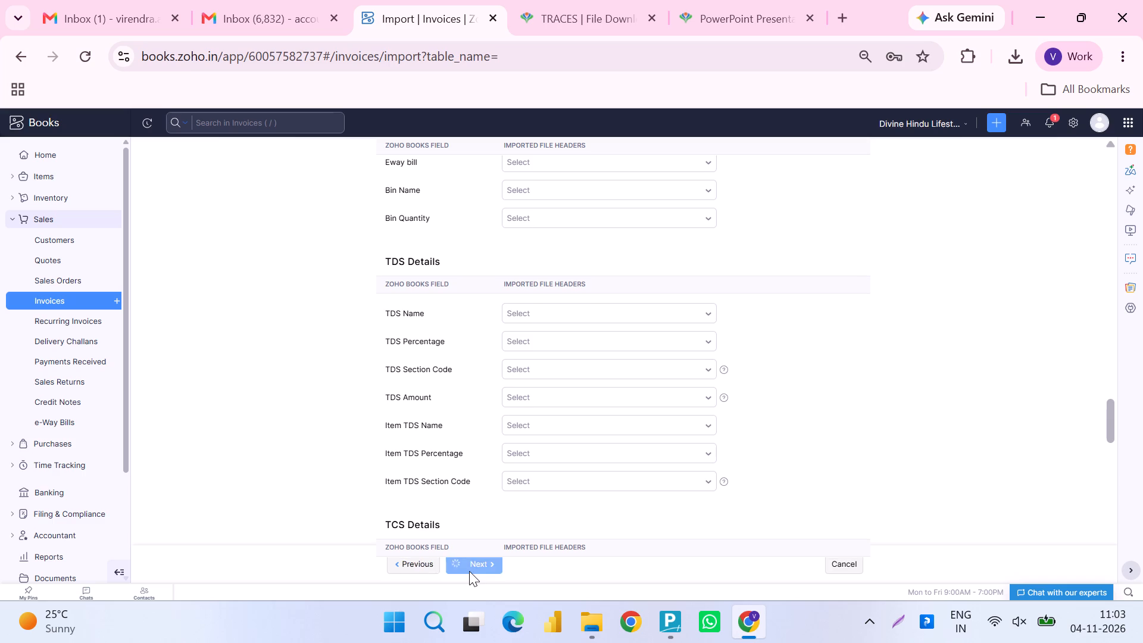
left_click(792, 289)
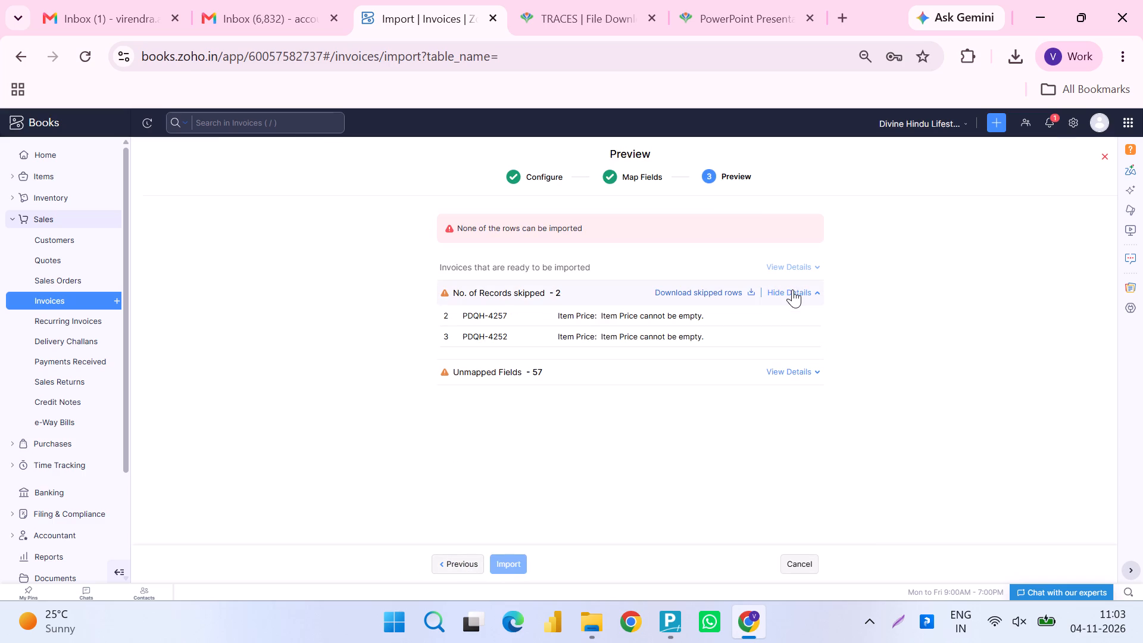
Open the Invoices_Uploader_final workbook and examine its invoice columns from Item Name through Warehouse Name.
key("alt+Tab")
key("super+d")
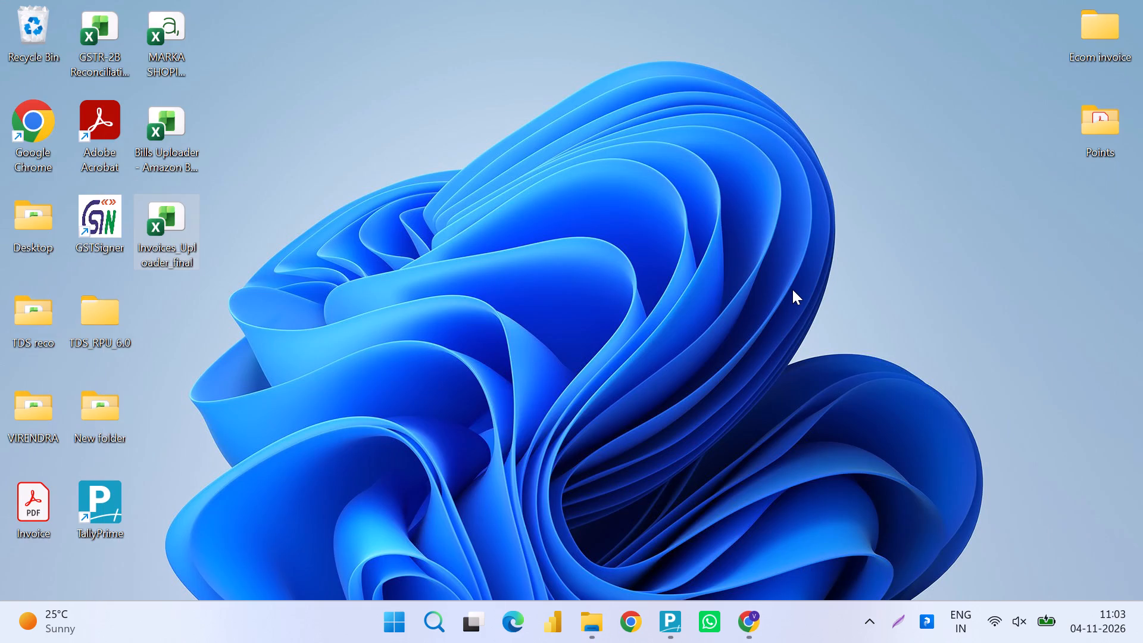
key("Return")
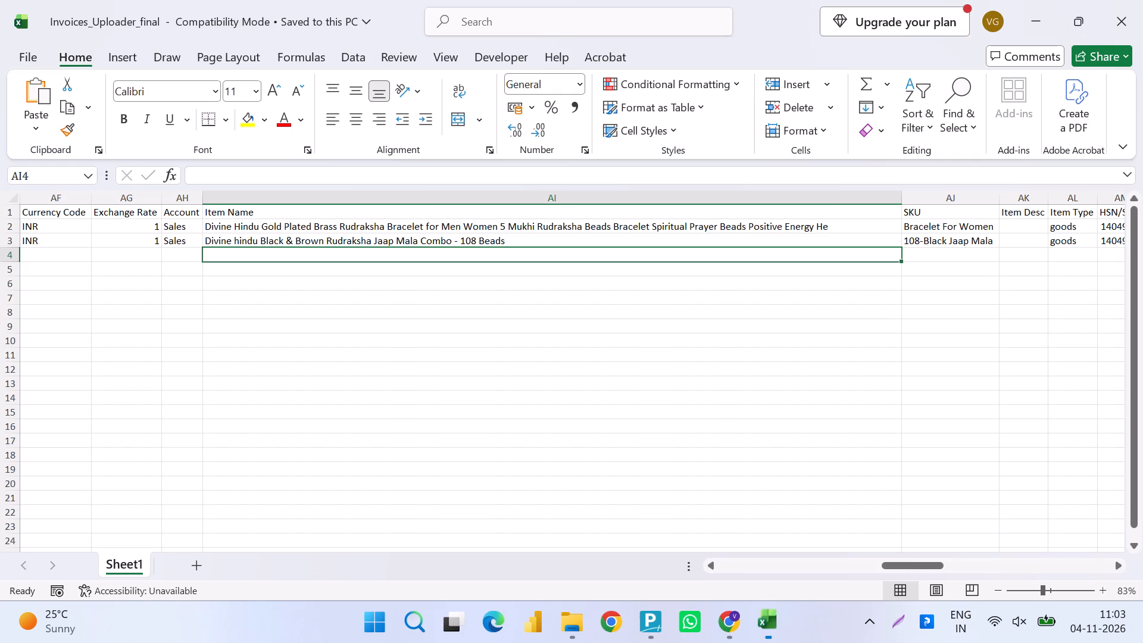
key("Up")
key("Right")
key("Right")
key("Right")
key("Right")
key("Right")
key("Right")
key("Right")
key("Right")
key("Right")
key("Right")
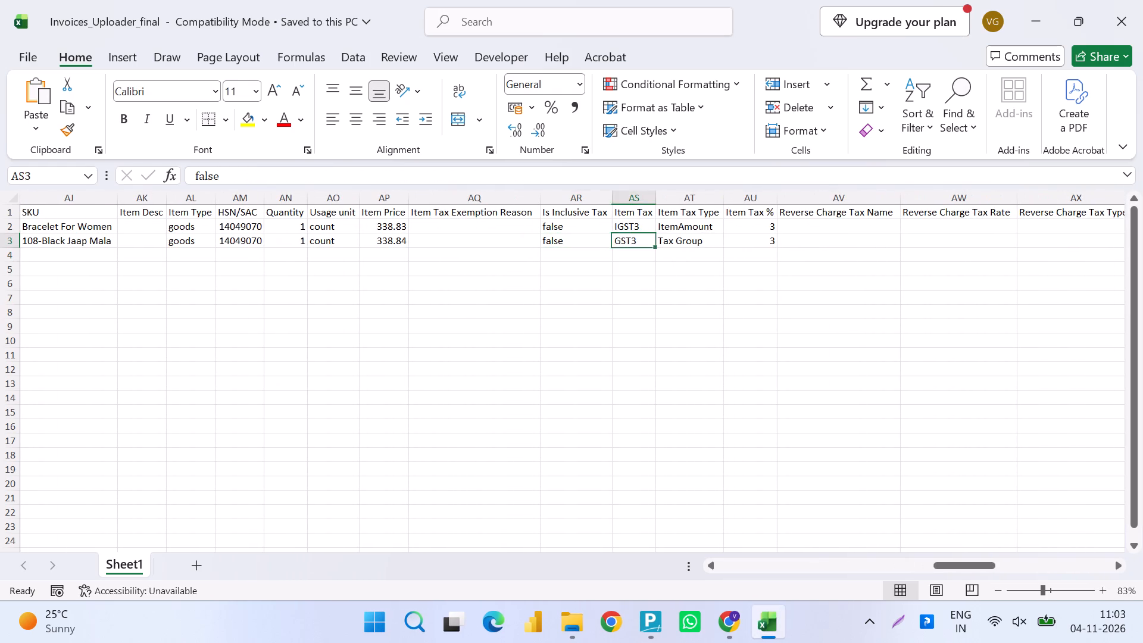
key("Right")
key("Right")
key("Right")
key("Right")
key("Right")
key("Right")
key("Right")
key("Right")
key("Right")
key("Right")
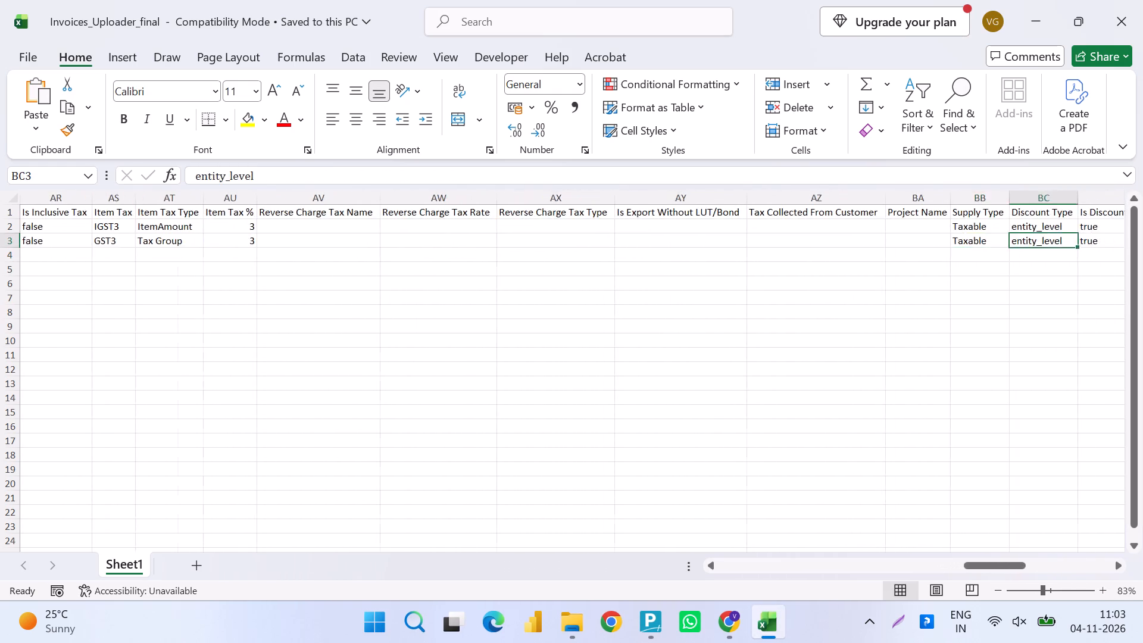
key("Right")
key("Right")
key("Right")
key("Right")
key("Right")
key("Right")
key("Right")
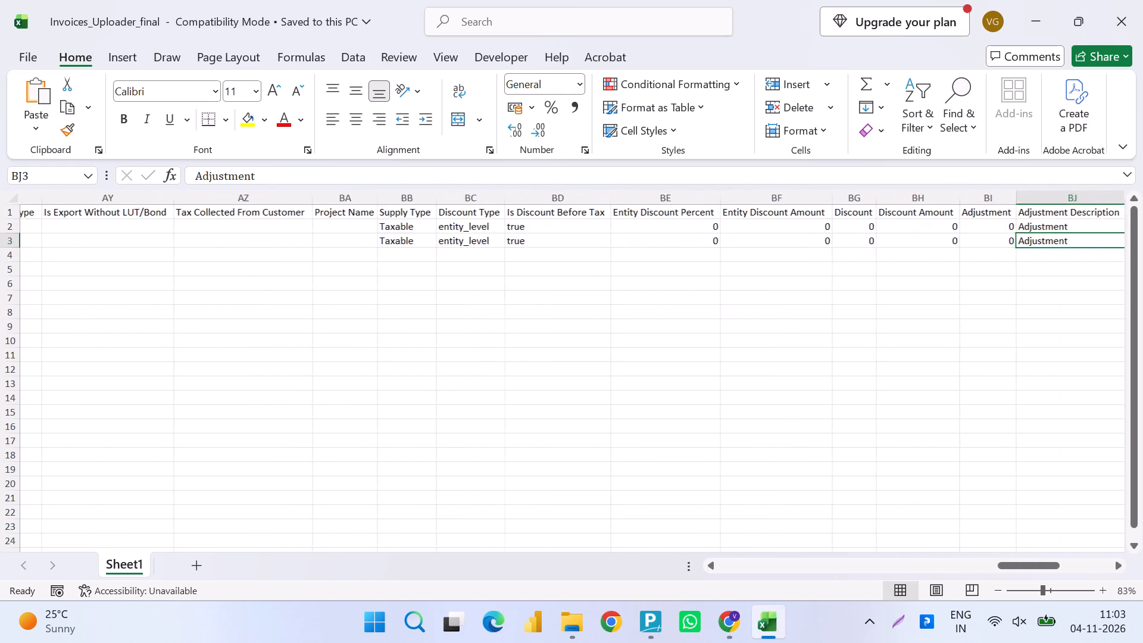
key("Right")
key("Right")
key("Right")
key("Right")
key("Right")
key("Right")
key("Right")
key("Right")
key("Right")
key("Right")
key("Right")
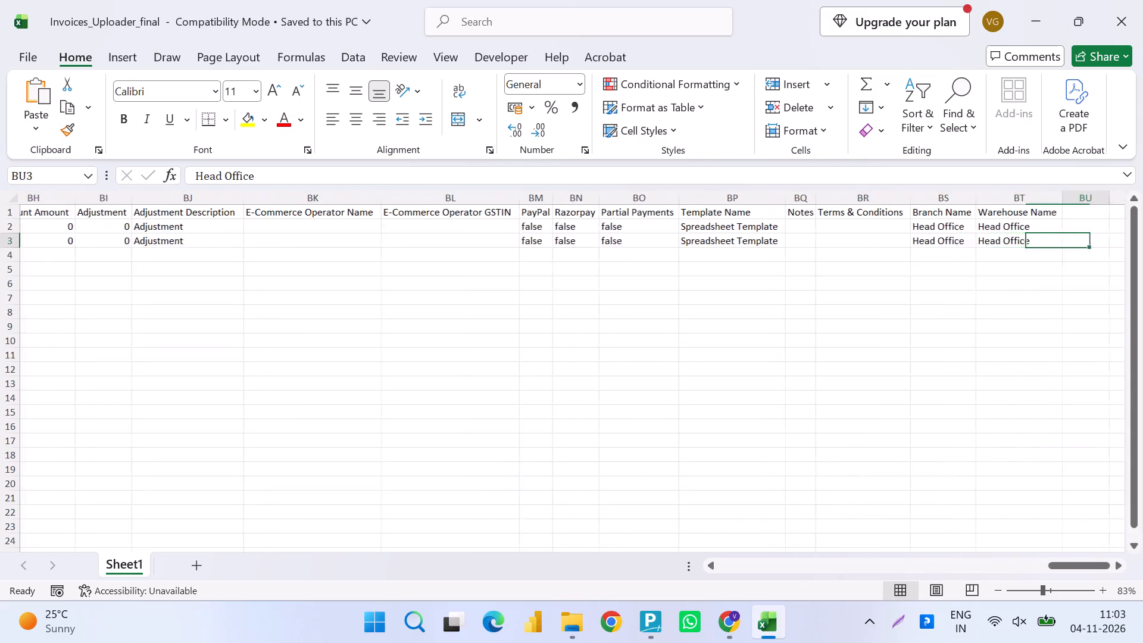
key("Right")
key("Right")
key("Left")
key("Left")
key("Left")
key("Left")
key("Left")
key("Left")
key("Left")
key("Left")
key("Left")
key("Left")
key("Left")
key("Left")
key("Left")
key("Left")
key("Left")
key("Left")
key("Left")
key("Left")
key("Left")
key("Left")
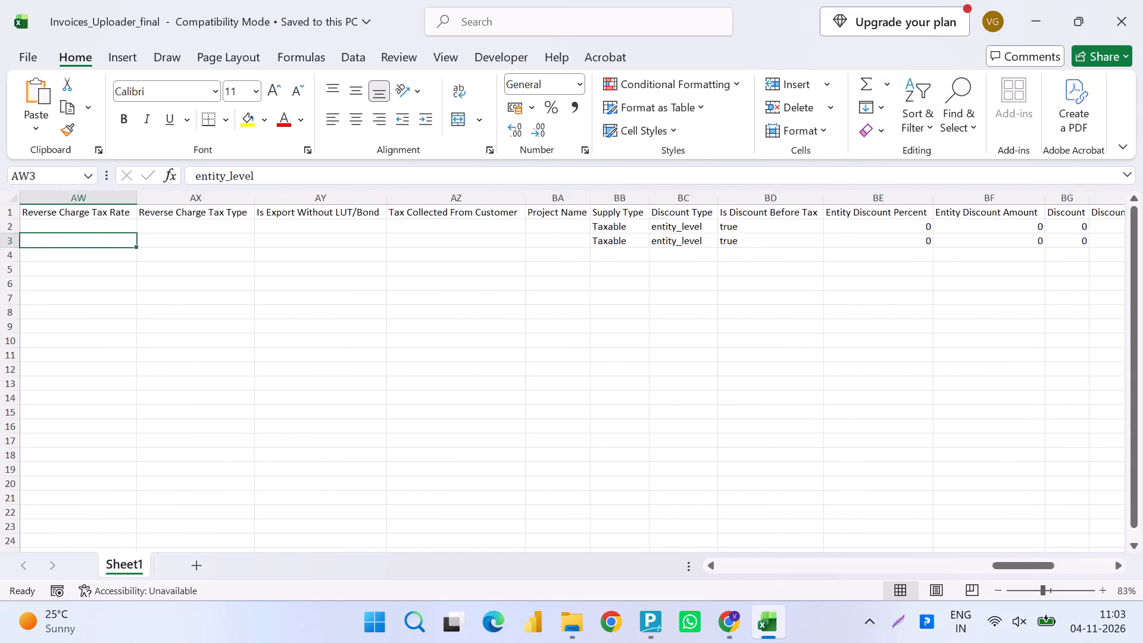
Examine the PDQH-4252 invoice row from the first column through the Item Price column.
key("Right")
key("Right")
key("Right")
key("Right")
key("Right")
key("Right")
key("Right")
key("Right")
key("Right")
key("Right")
key("Right")
key("Right")
key("Right")
key("Right")
key("Right")
key("Right")
key("Right")
key("Right")
key("Right")
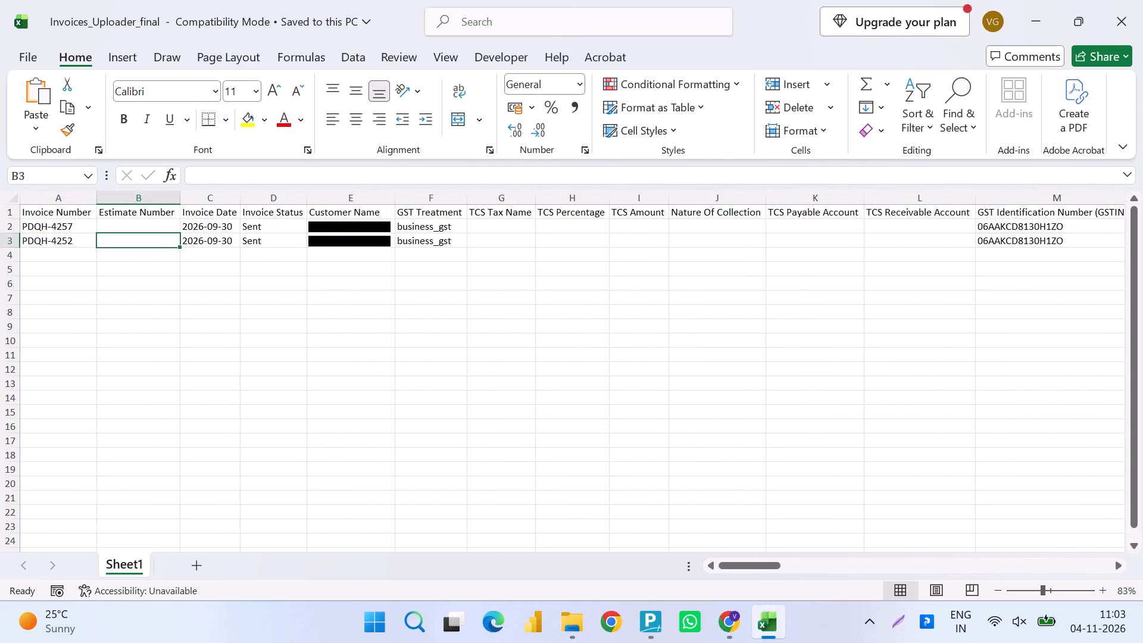
key("Right")
key("Right")
key("Right")
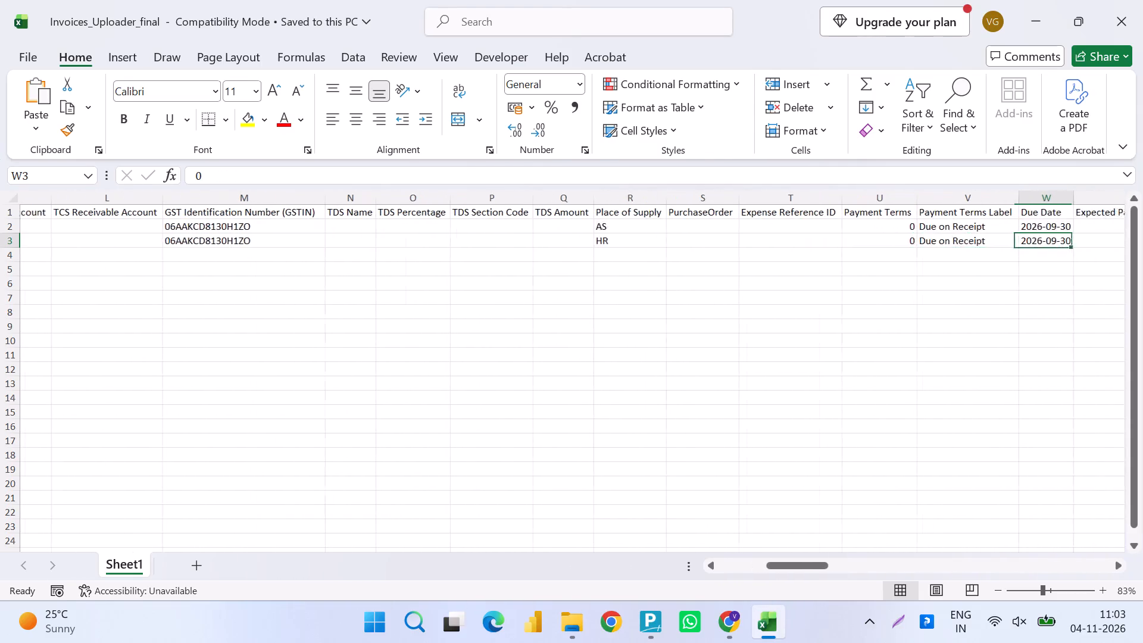
key("Right")
key("Right")
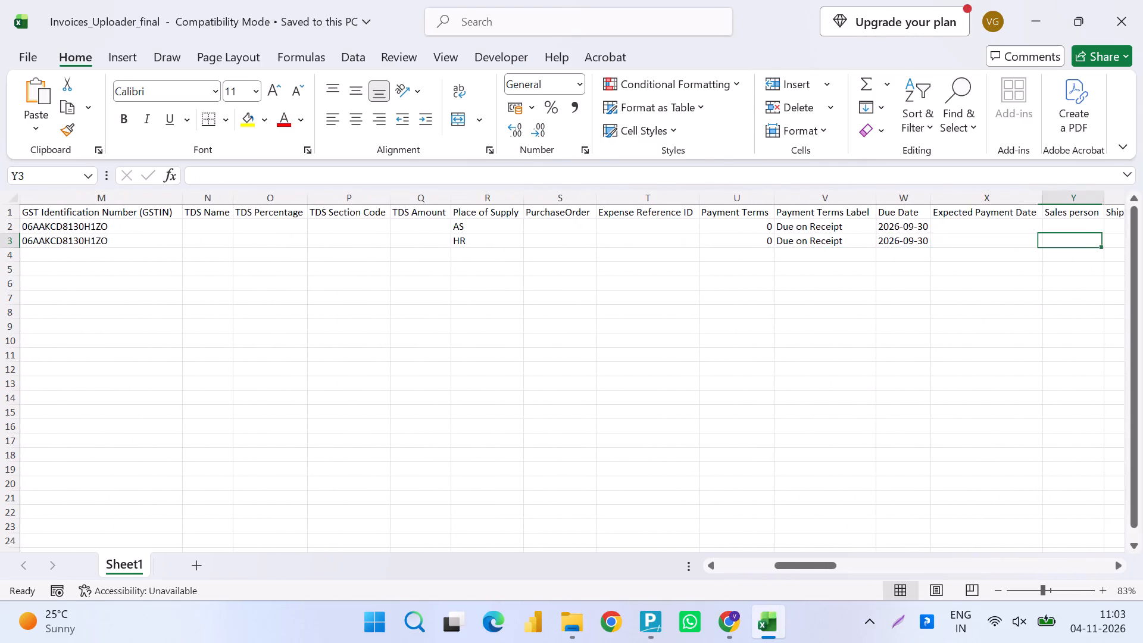
key("Right")
key("Right")
key("Right")
key("Right")
key("Right")
key("Right")
key("Right")
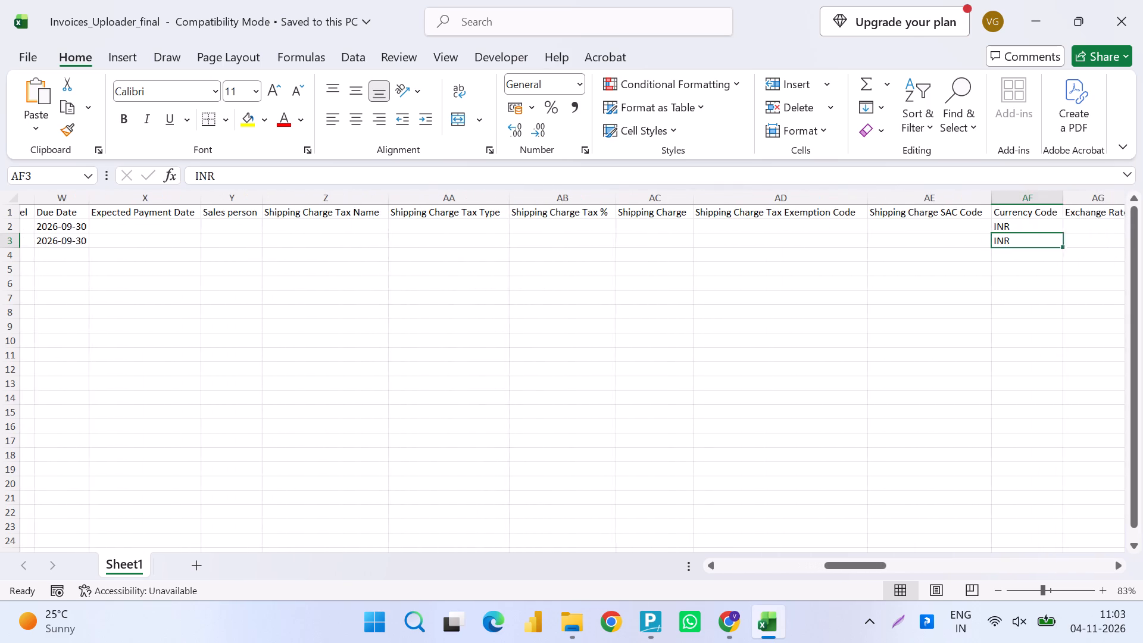
key("Left")
key("Right")
key("Right")
key("Right")
key("Right")
key("Right")
key("Right")
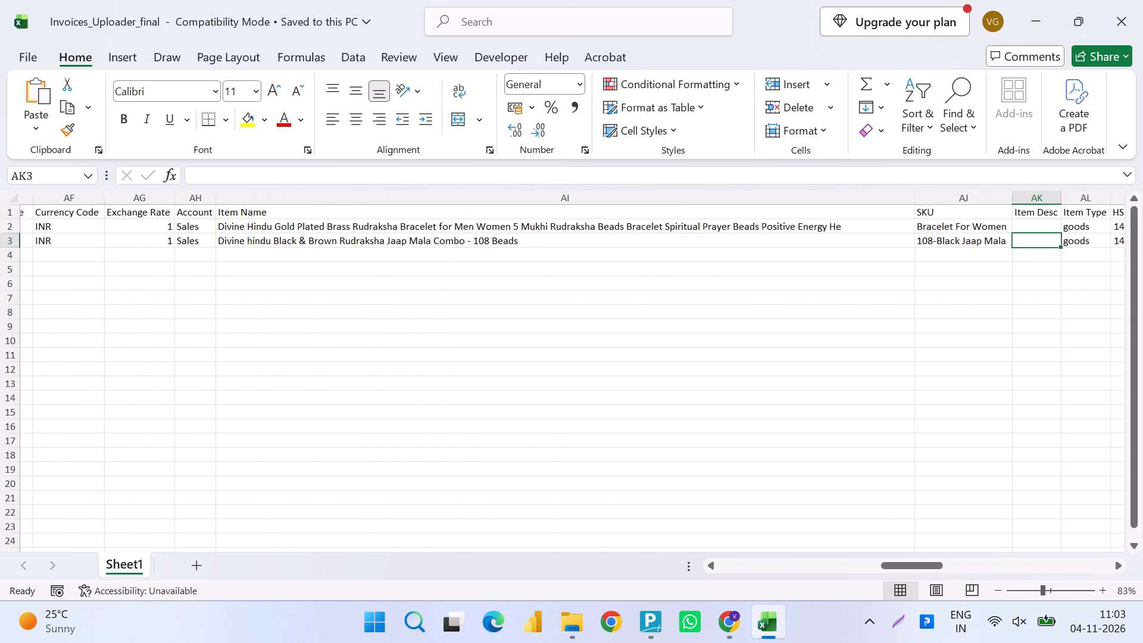
key("Right")
key("Right")
key("Right")
key("Right")
key("Left")
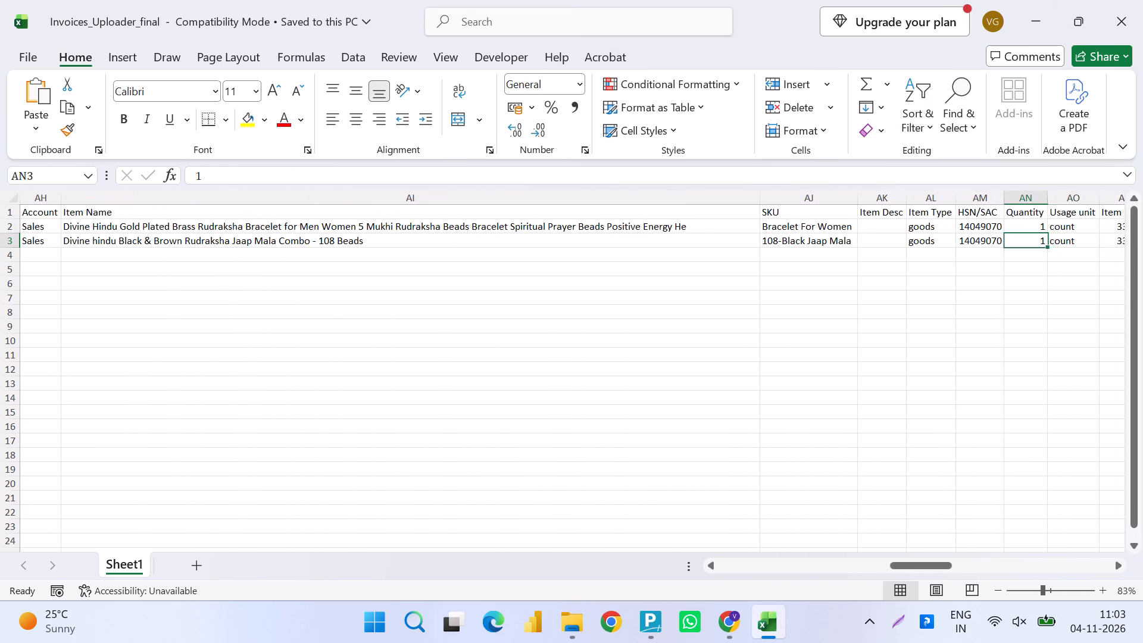
key("Right")
key("Right")
key("Right")
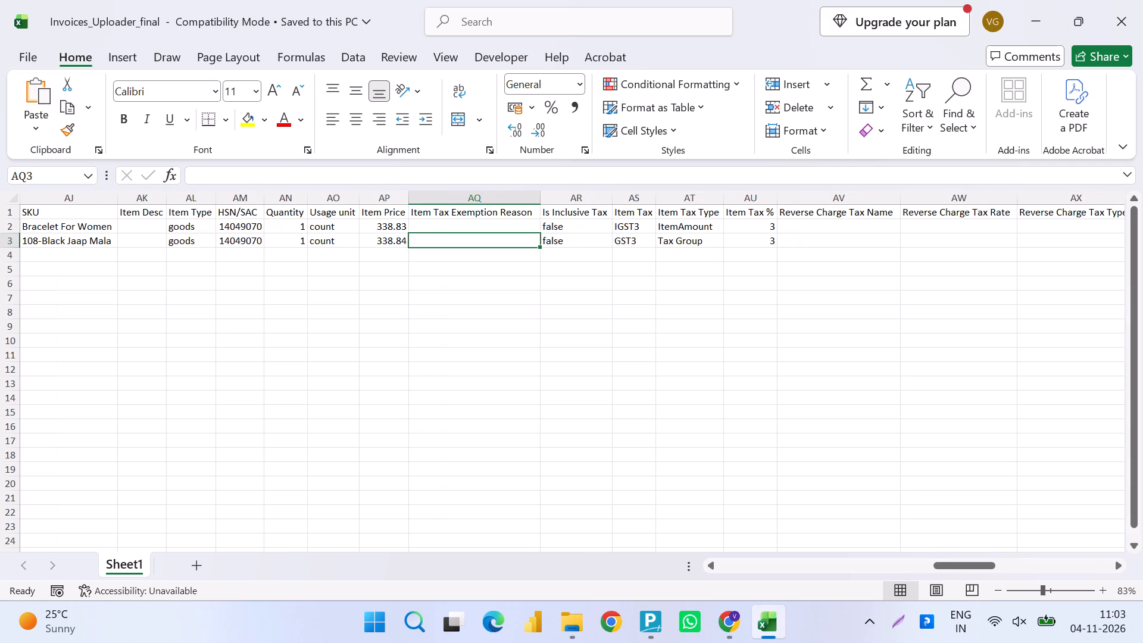
Save the Invoices_Uploader_final workbook.
key("ctrl+s")
Check the Item Price column against the skipped-record errors in the Zoho Books import preview, and return to the workbook.
key("Left")
key("Up")
key("Left")
key("Right")
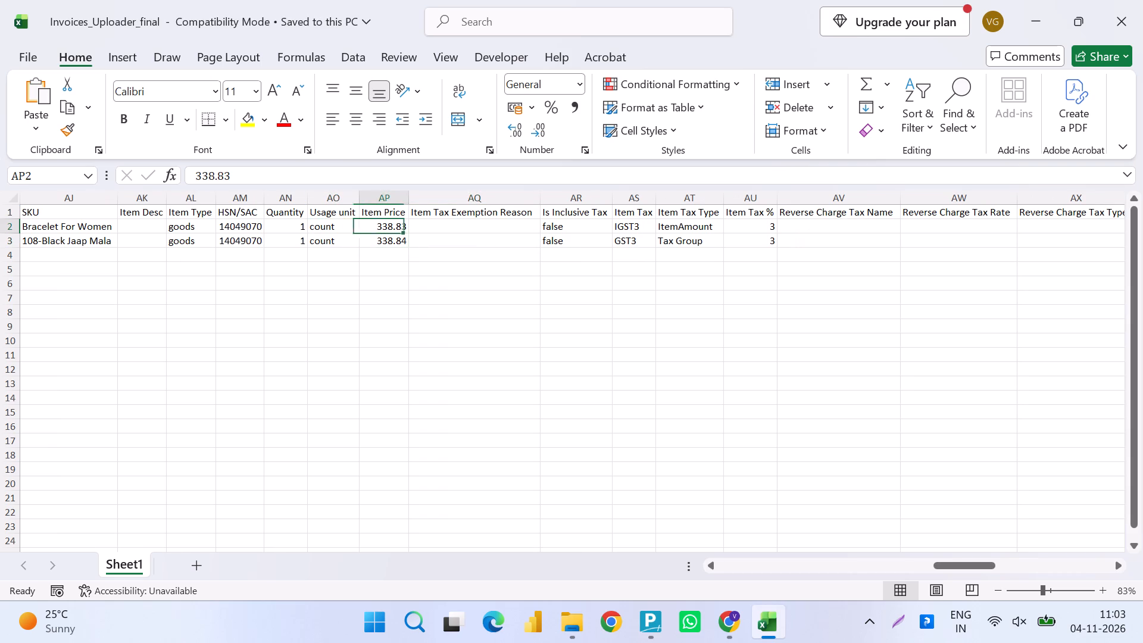
key("alt+Tab")
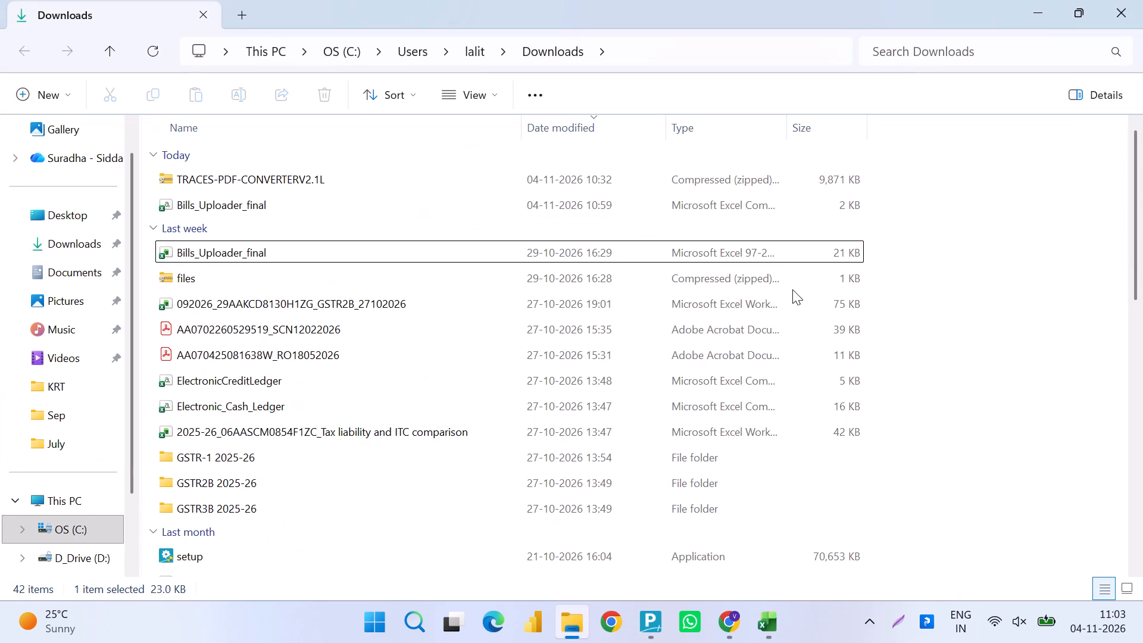
key("alt+Tab")
key("alt+Tab")
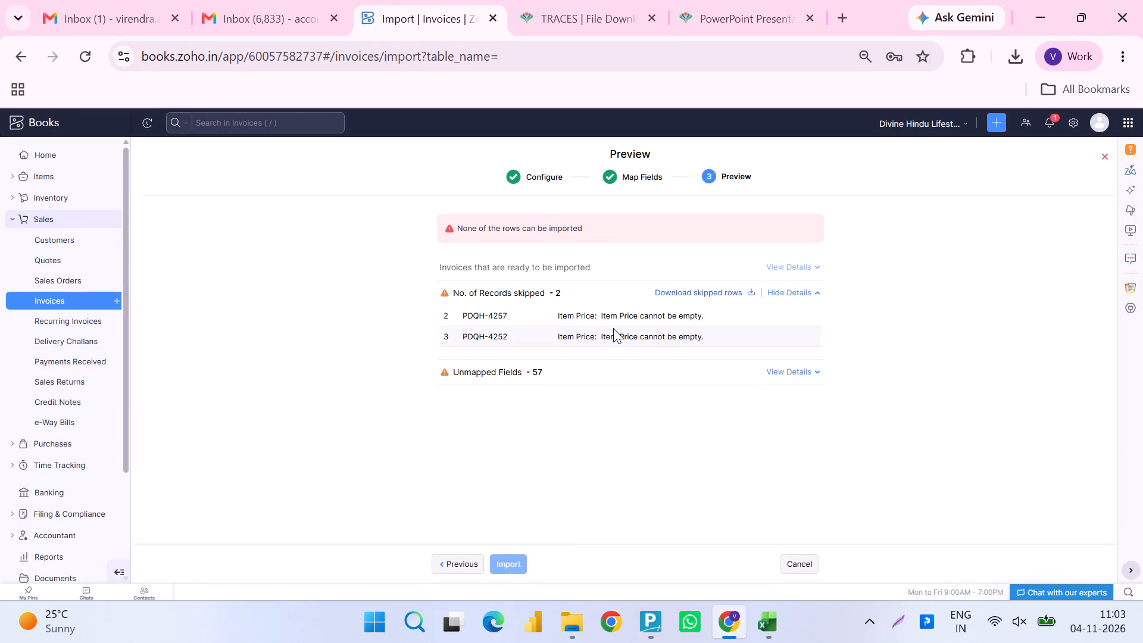
key("alt+Tab")
key("alt+Tab")
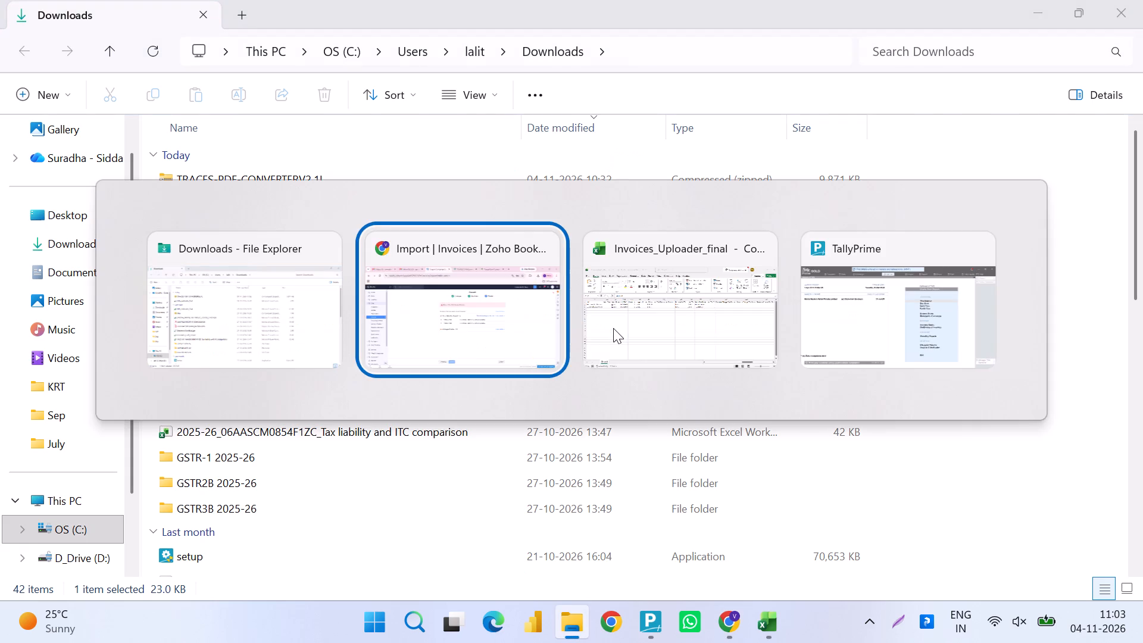
key("alt+Tab")
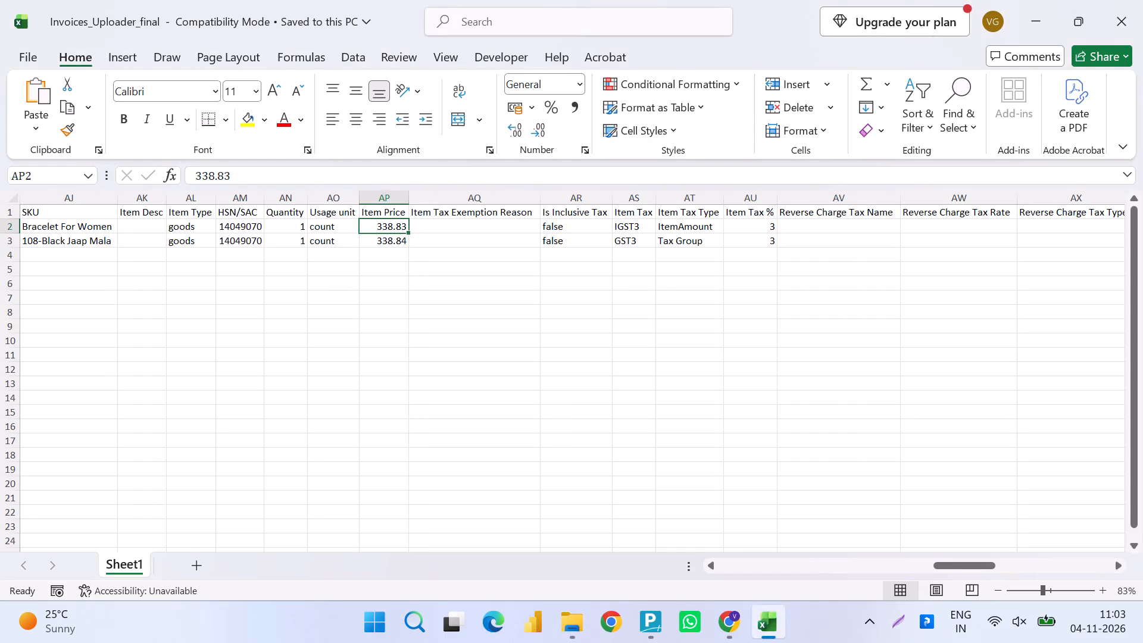
Examine the PDQH-4257 invoice row beyond Item Price, covering the tax, reverse charge, supply type and discount columns.
key("Right")
key("Right")
key("Right")
key("Right")
key("Right")
key("Right")
key("Right")
key("Right")
key("Right")
key("Right")
key("Right")
key("Right")
key("Right")
key("Right")
key("Right")
key("Right")
key("Left")
key("Left")
key("Left")
key("Left")
key("Left")
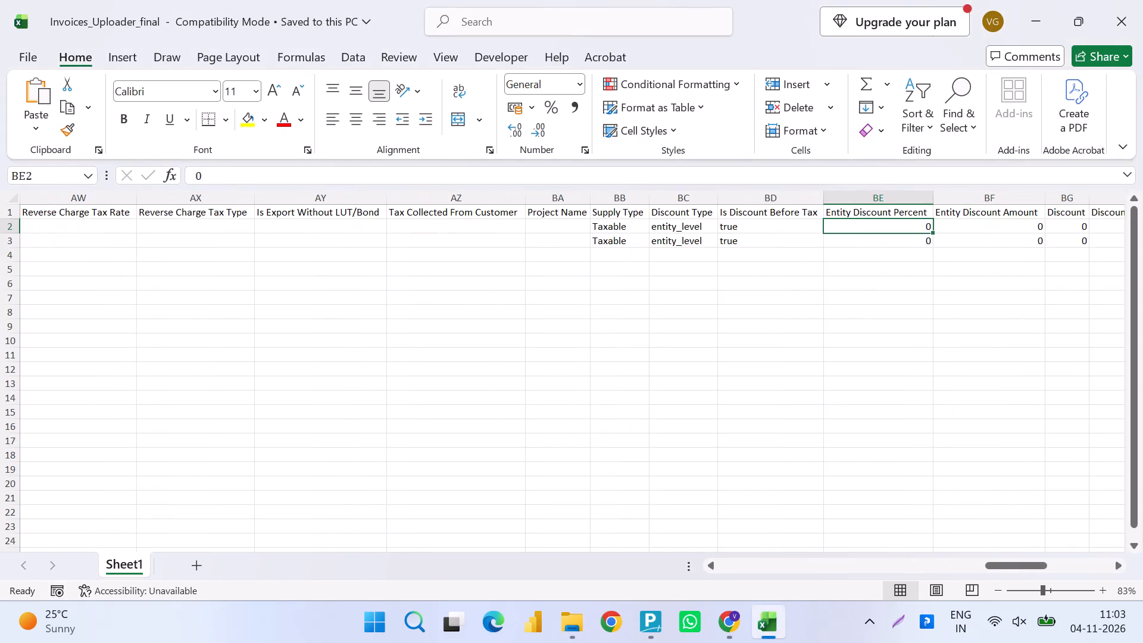
Examine the PDQH-4257 invoice row from the discount columns back to the Invoice Number column.
key("Left")
key("Left")
key("Left")
key("Left")
key("Left")
key("Left")
key("Left")
key("Left")
key("Left")
key("Left")
key("Left")
key("Left")
key("Left")
key("Left")
key("Left")
key("Left")
key("Left")
key("Left")
key("Left")
key("Left")
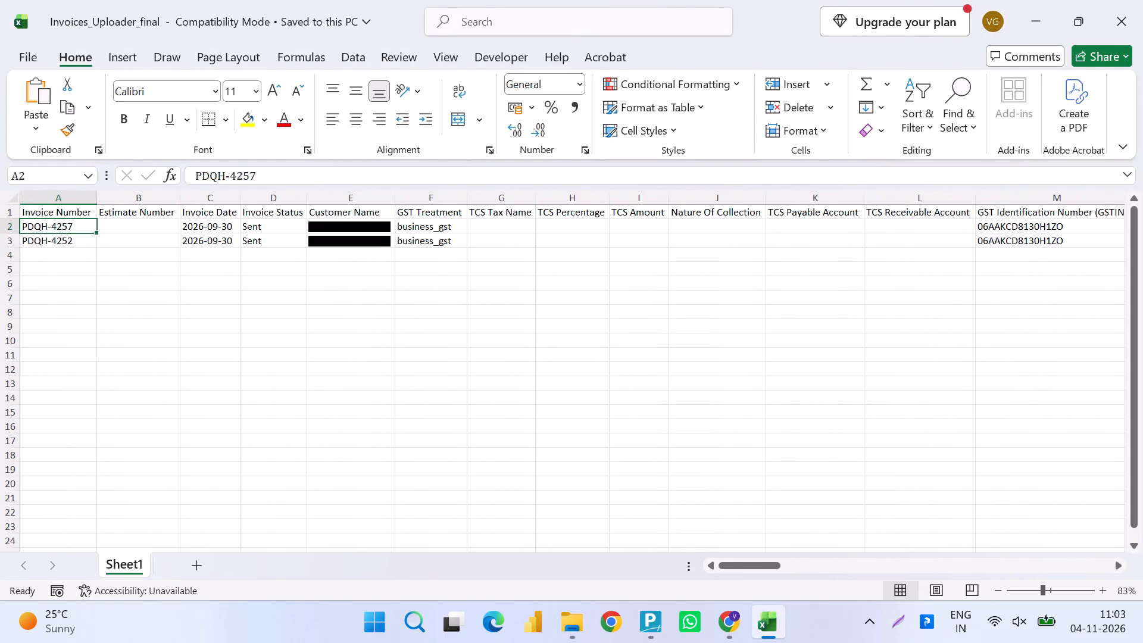
Examine the PDQH-4257 invoice row from Invoice Number through the TDS Section Code column.
key("Right")
key("Right")
key("Right")
key("Right")
key("Right")
key("Right")
key("Right")
key("Right")
key("Right")
key("Right")
key("Right")
key("Right")
key("Right")
key("Right")
key("Right")
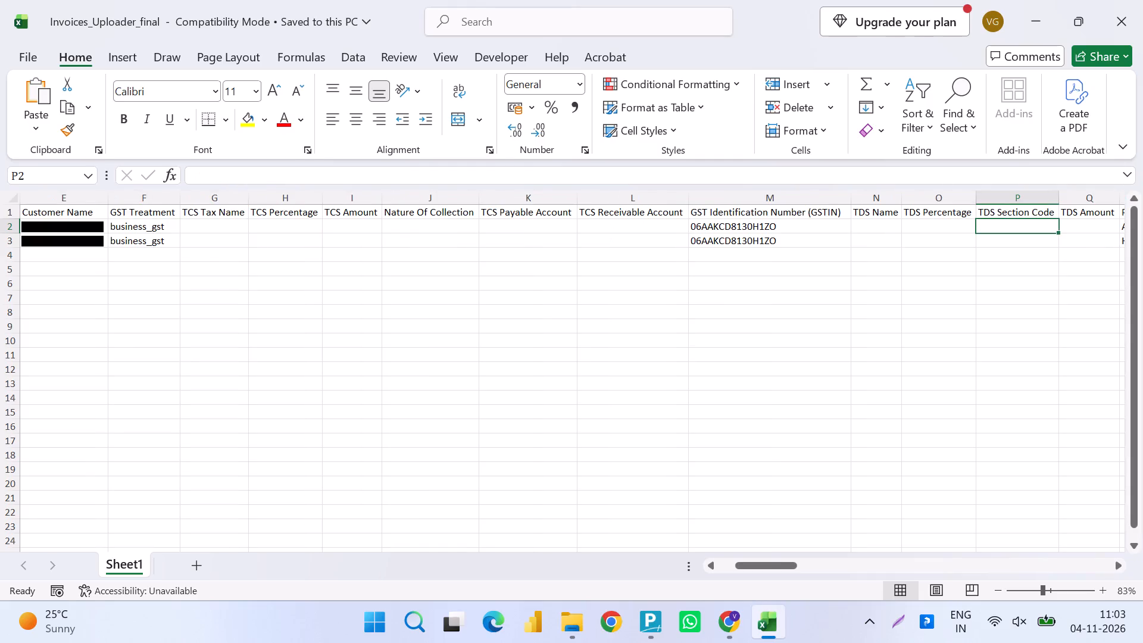
Switch to Zoho Books in Chrome, view the All Settings page, and return to the invoice import.
left_click(725, 637)
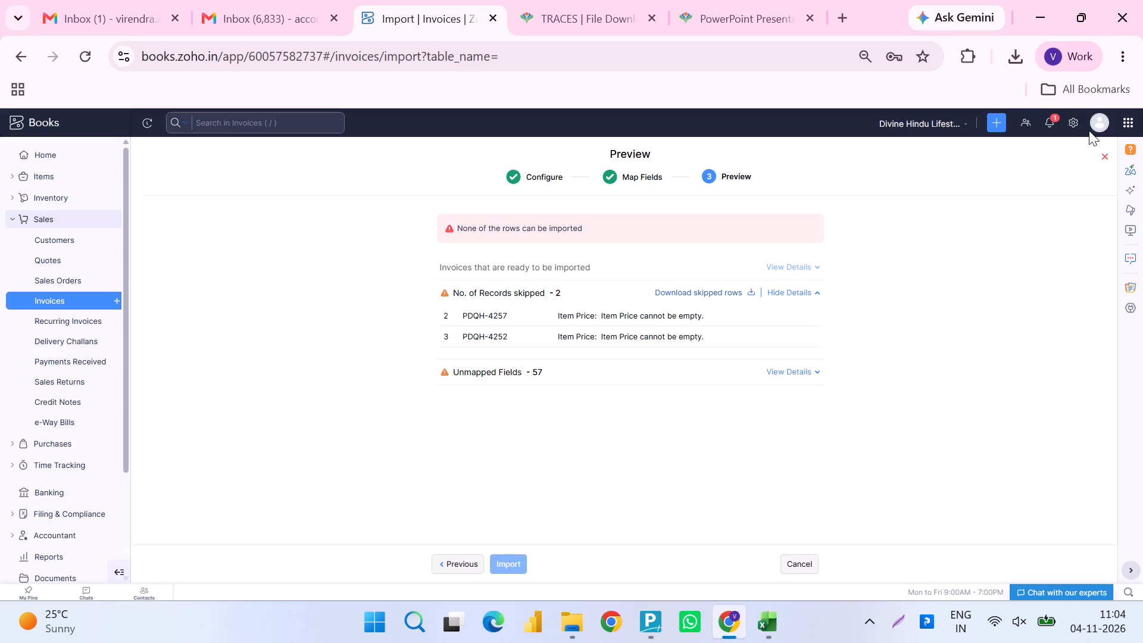
left_click(1070, 126)
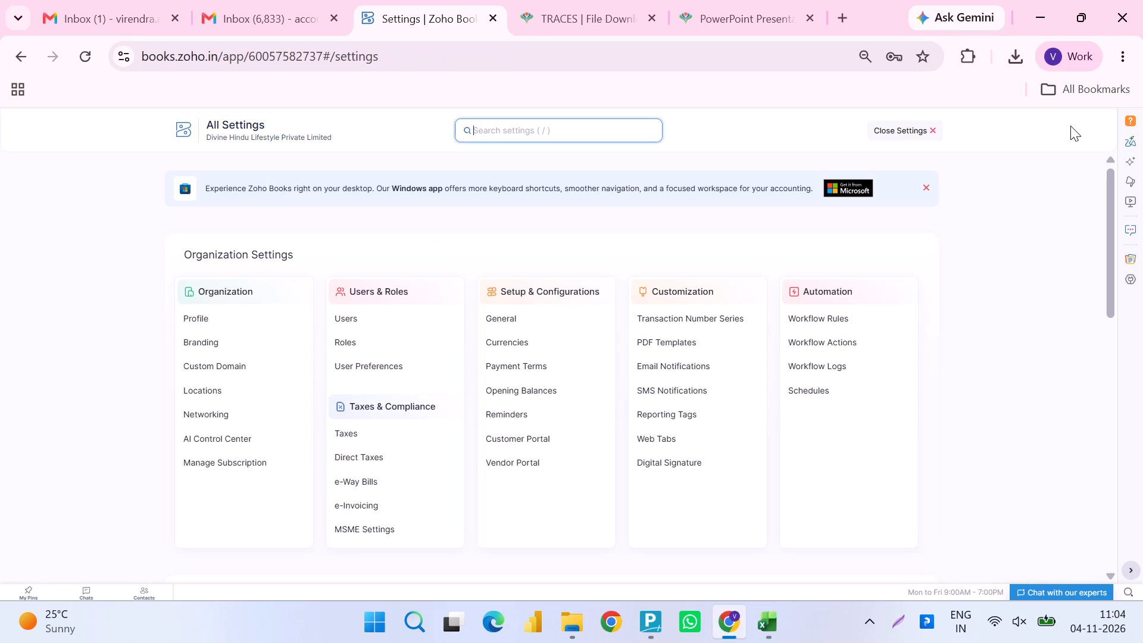
left_click(927, 124)
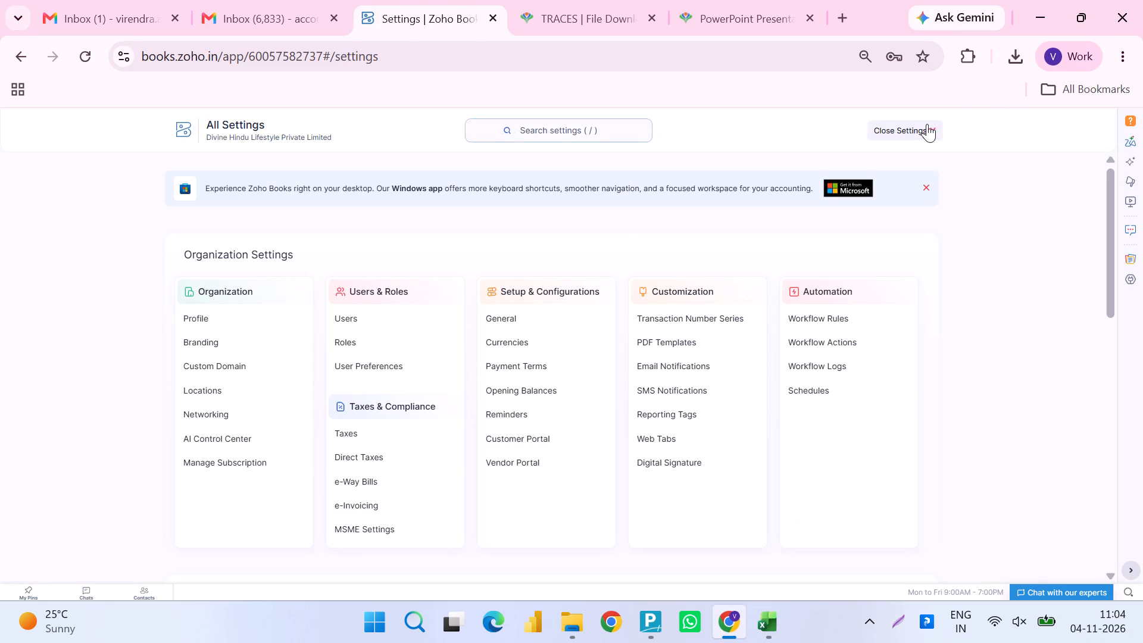
left_click(1105, 130)
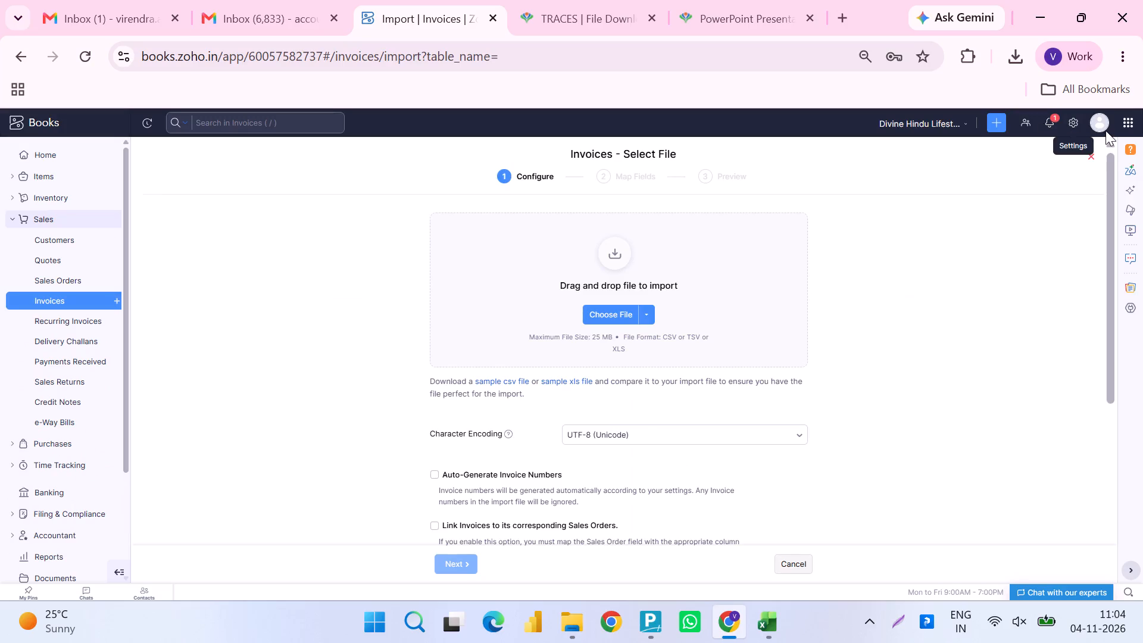
View the signed-in user's account details and the organization's plan information from the invoice import page.
left_click(1095, 123)
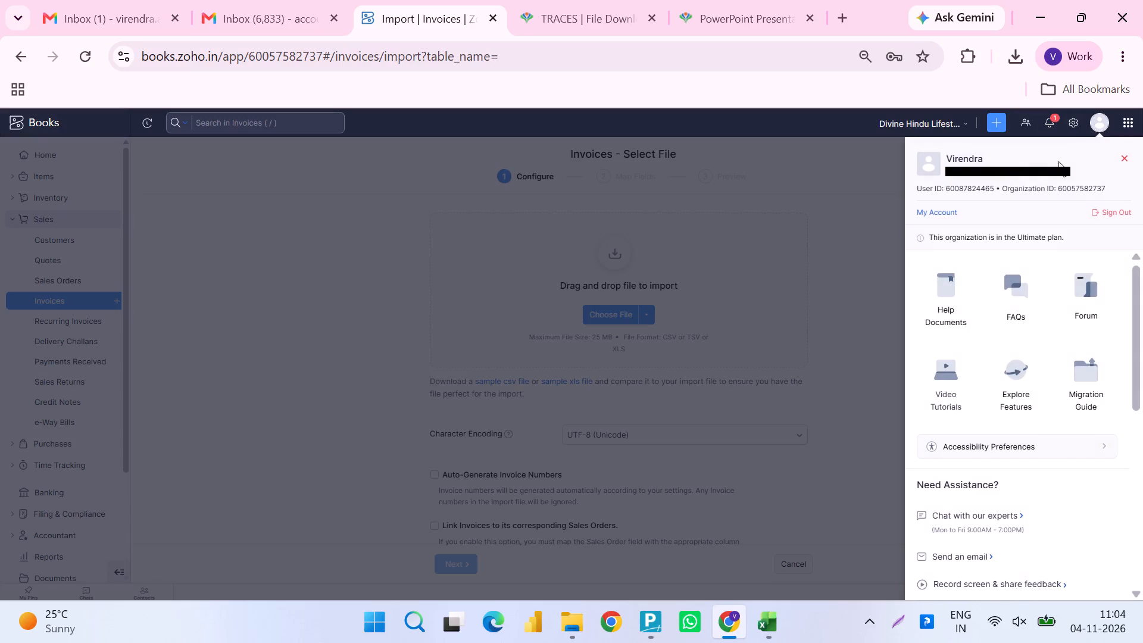
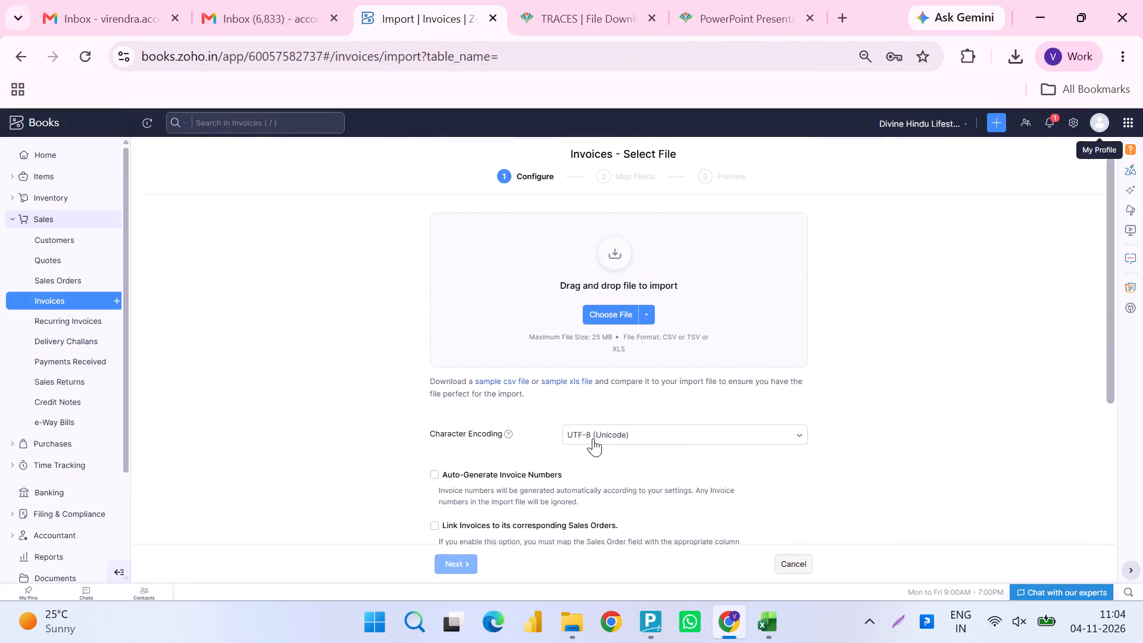
Choose Invoices_Uploader_final.xls as the file for the invoice import.
scroll(593, 438, "right", 1)
left_click(611, 317)
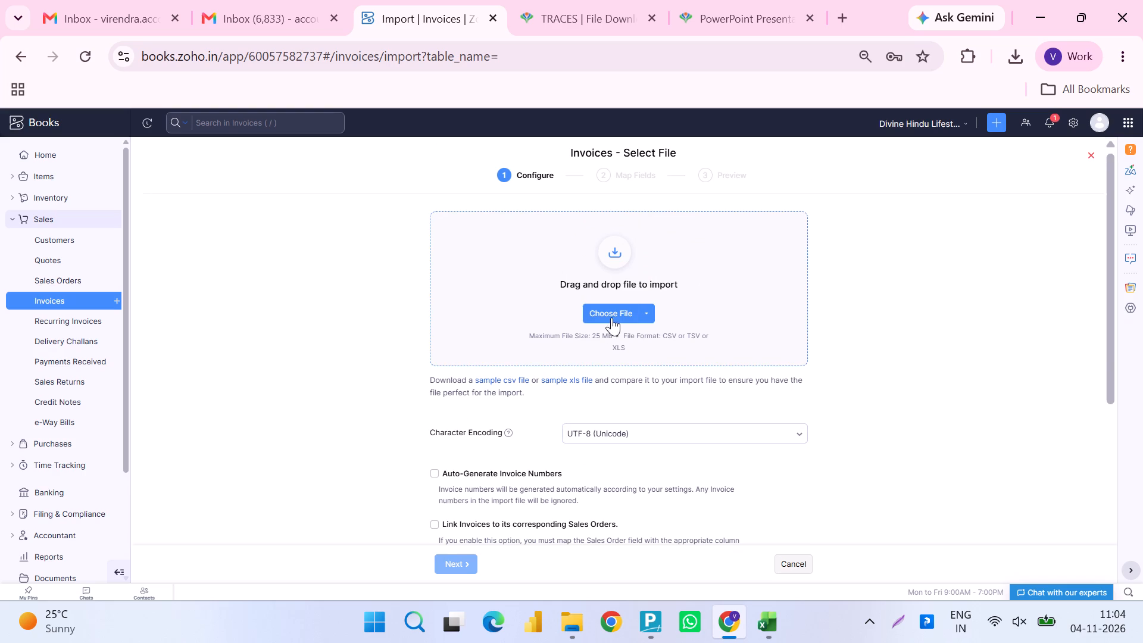
double_click(246, 134)
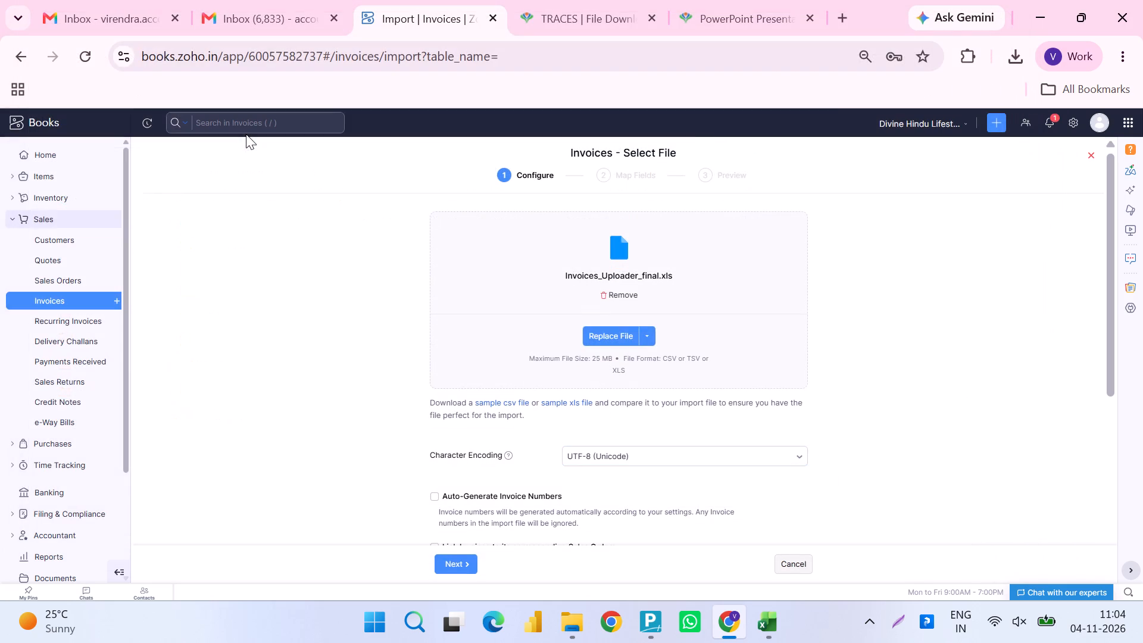
Advance the Invoices_Uploader_final.xls import through field mapping to the preview and expand the skipped-record details for PDQH-4257 and PDQH-4252.
left_click(469, 563)
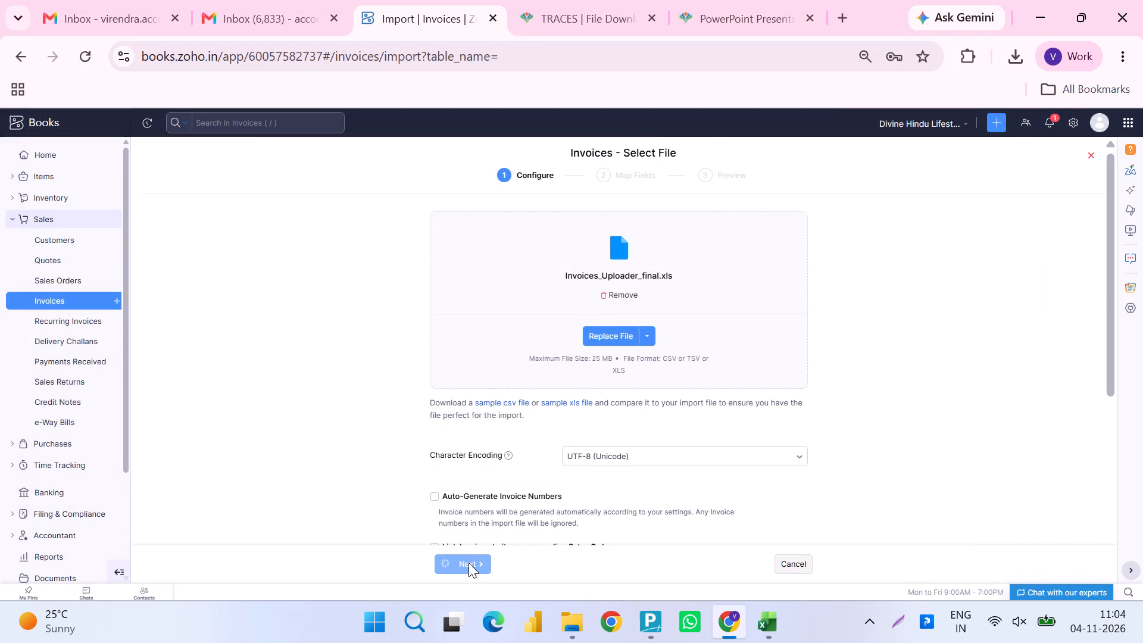
scroll(599, 433, "down", 2)
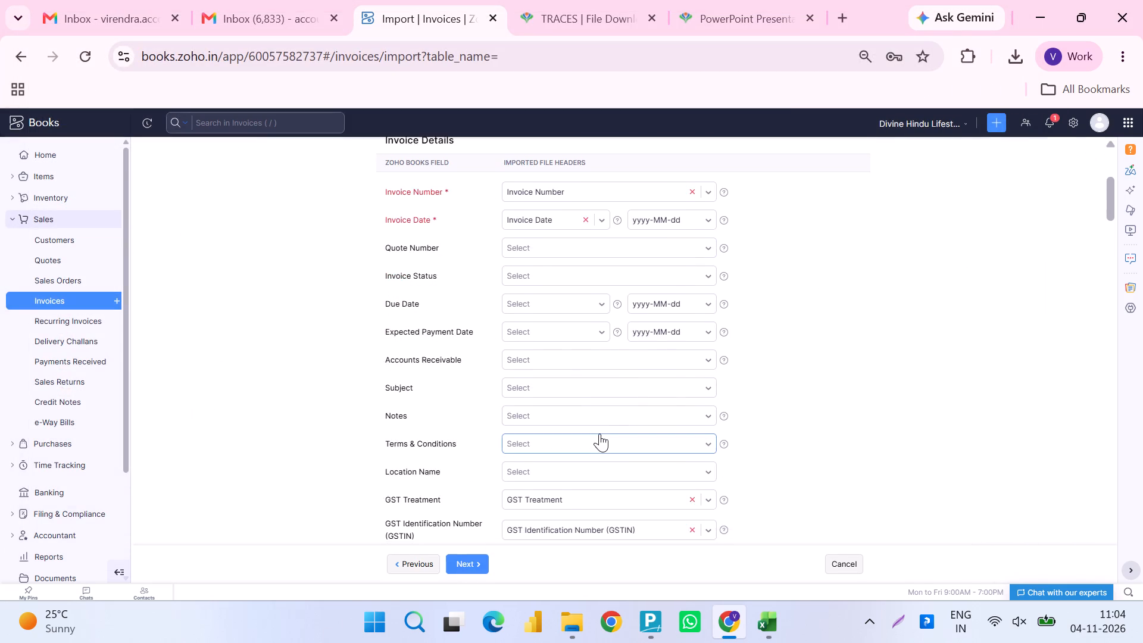
scroll(599, 433, "down", 11)
left_click(464, 568)
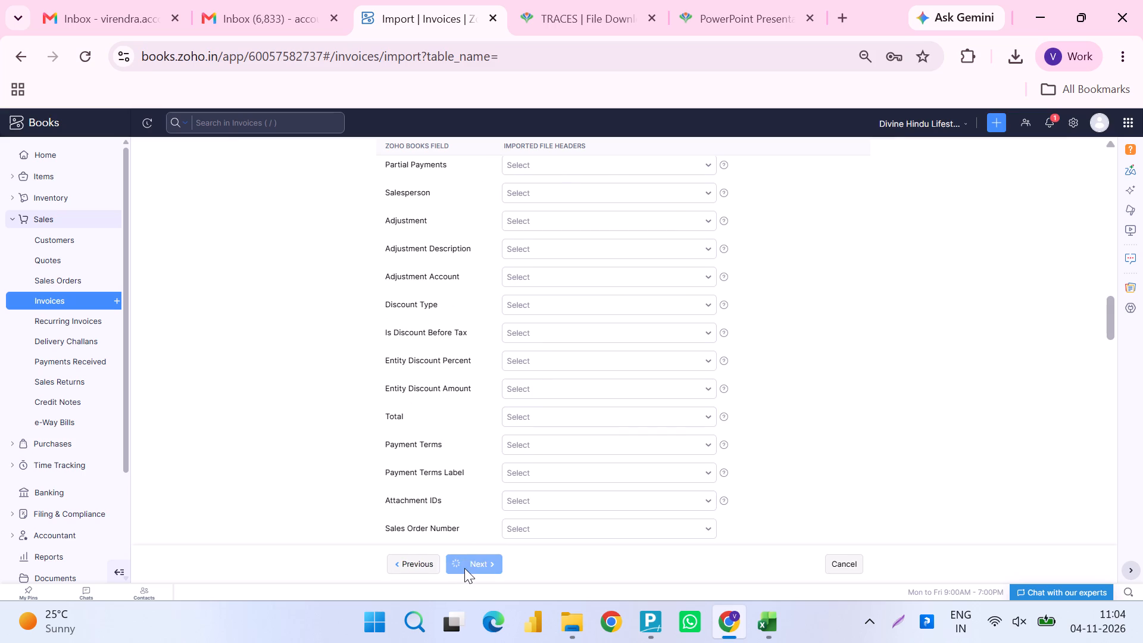
left_click(773, 295)
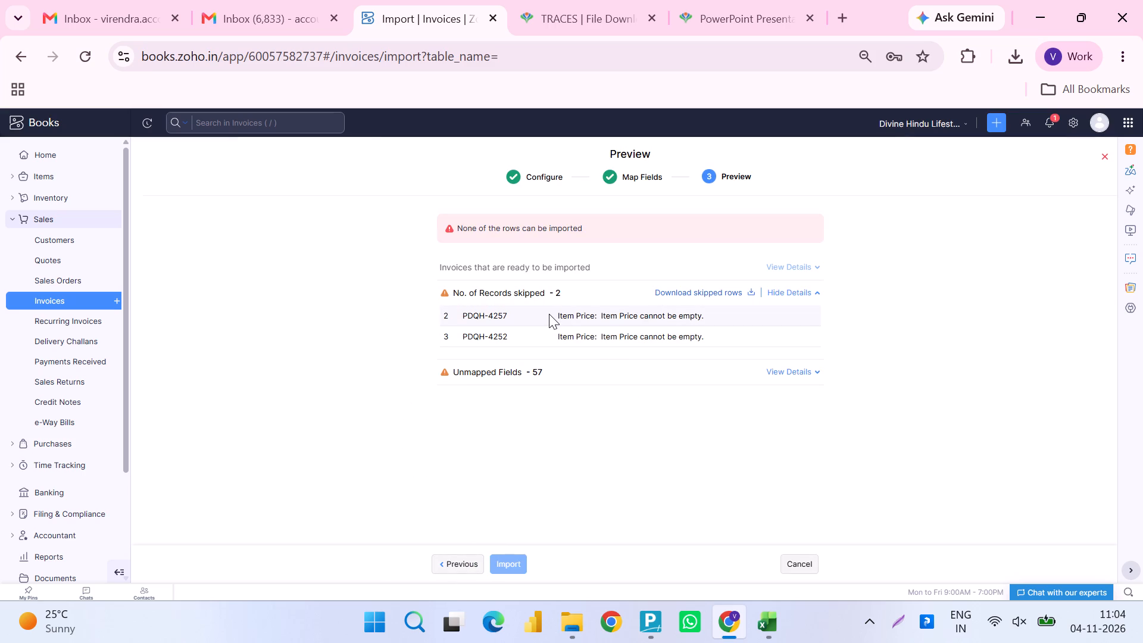
left_click_drag(548, 314, 741, 320)
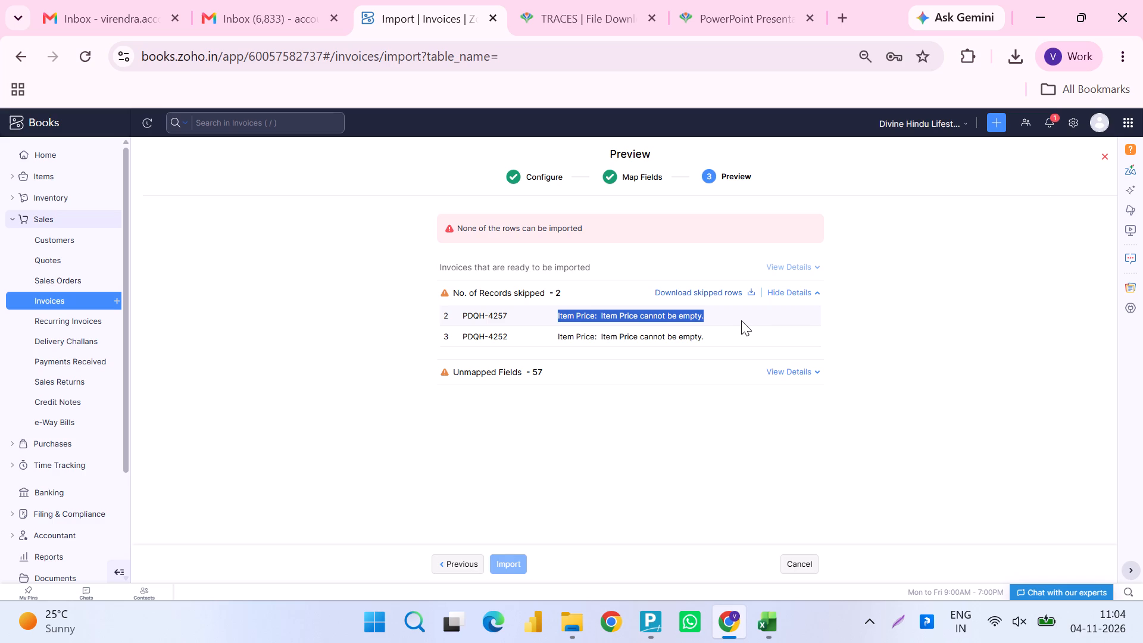
Switch to the Invoices_Uploader_final workbook in Excel and examine both invoice rows from Invoice Number through Item Price.
key("alt+Tab")
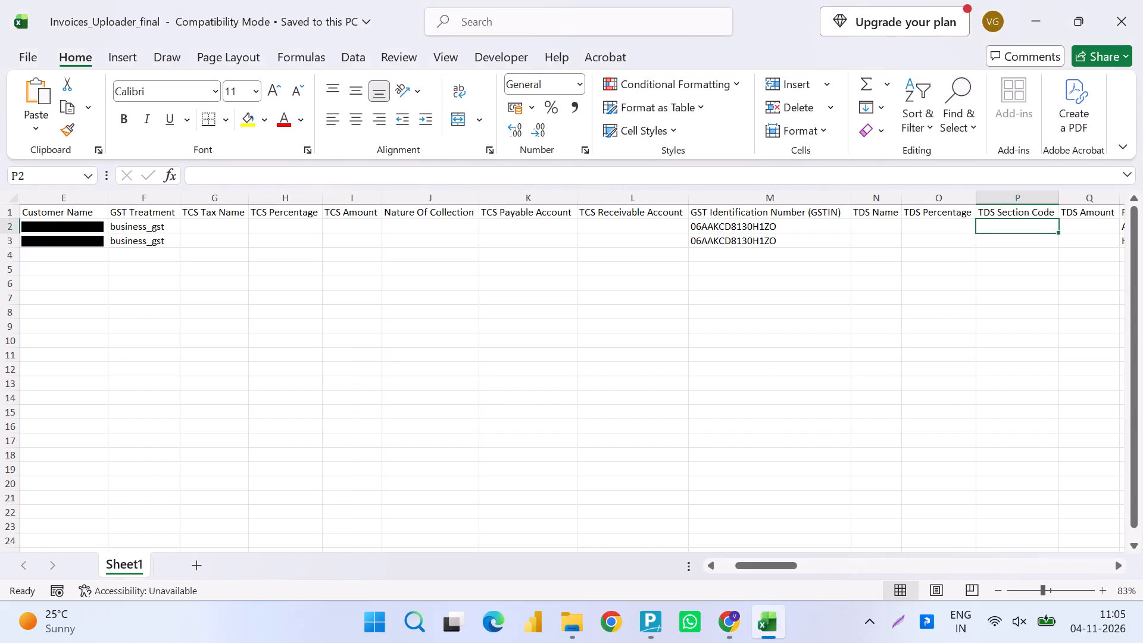
scroll(455, 242, "right", 5)
scroll(455, 242, "up", 3)
scroll(455, 242, "right", 5)
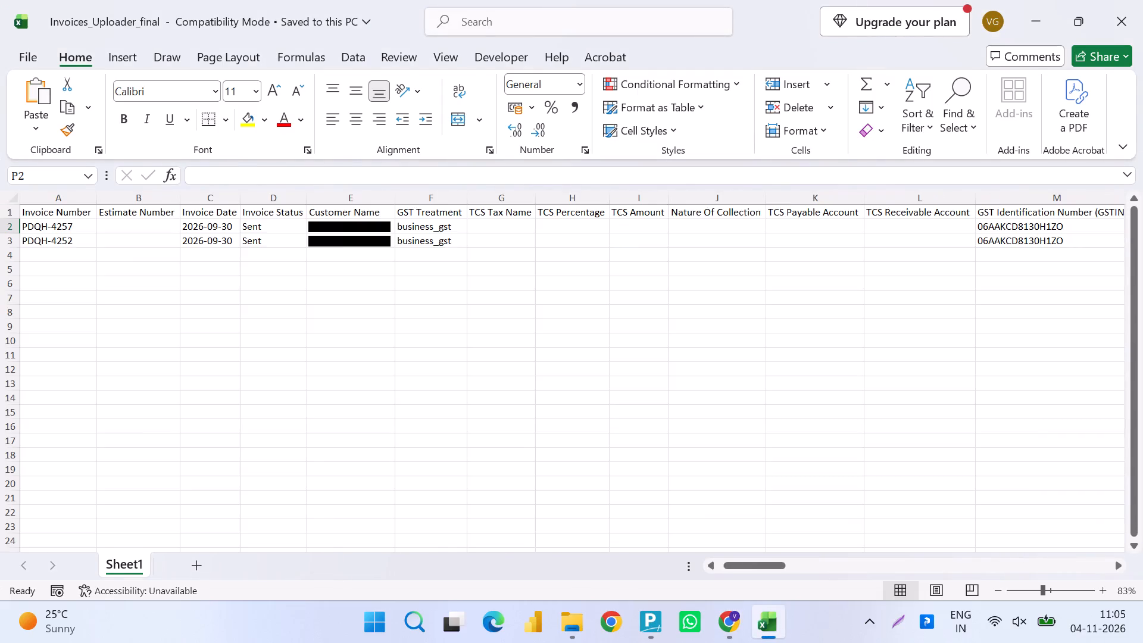
scroll(429, 252, "right", 3)
scroll(429, 252, "left", 4)
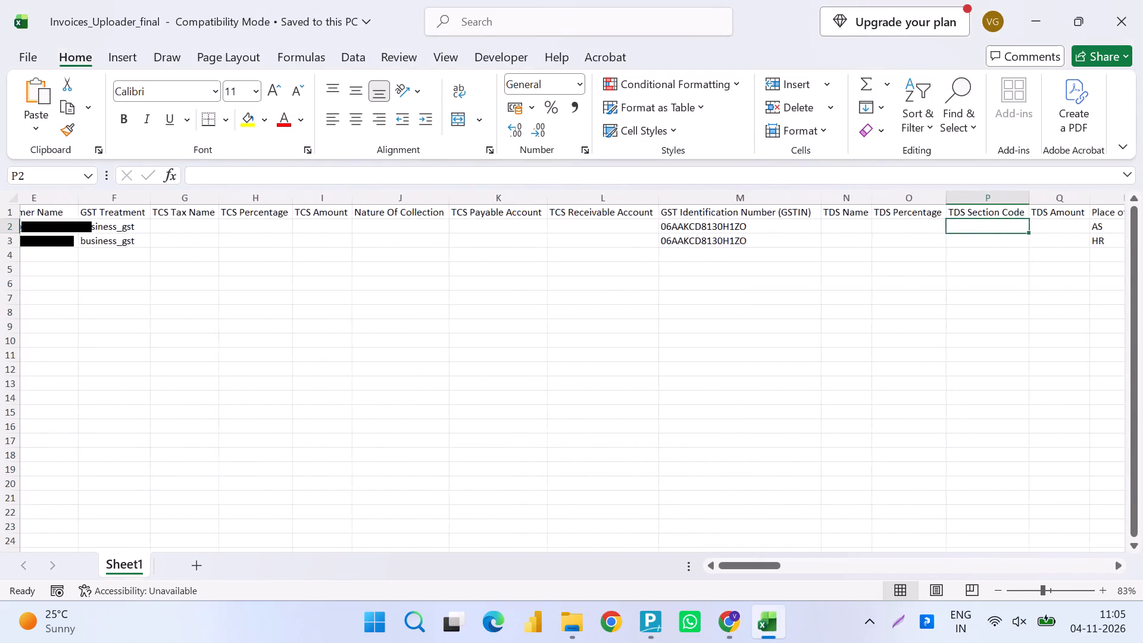
scroll(429, 252, "left", 7)
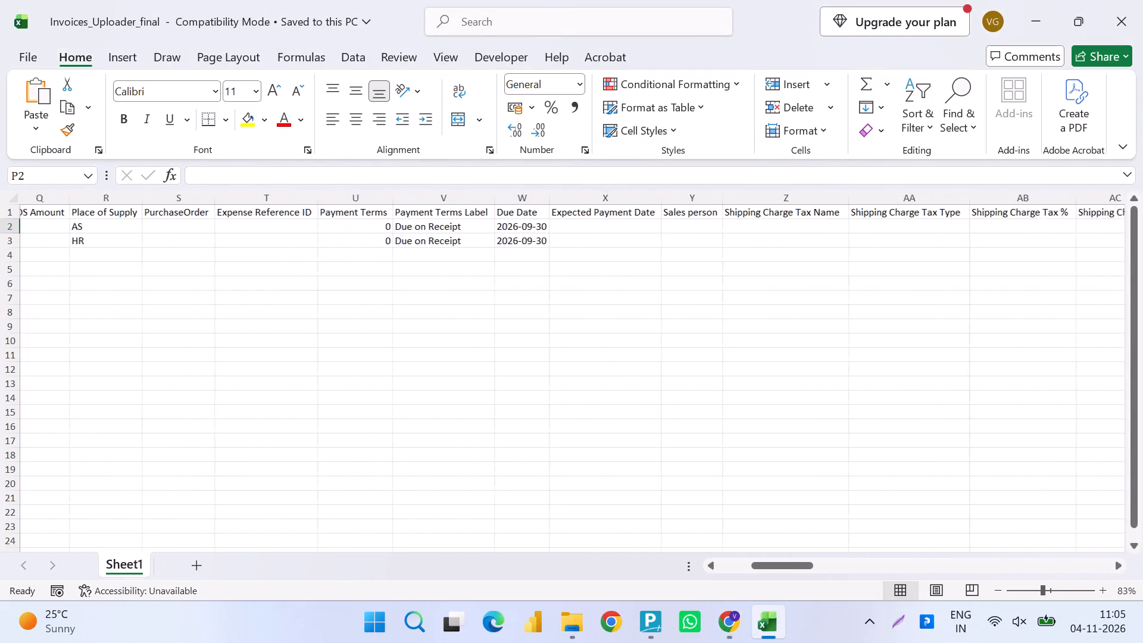
scroll(429, 252, "left", 7)
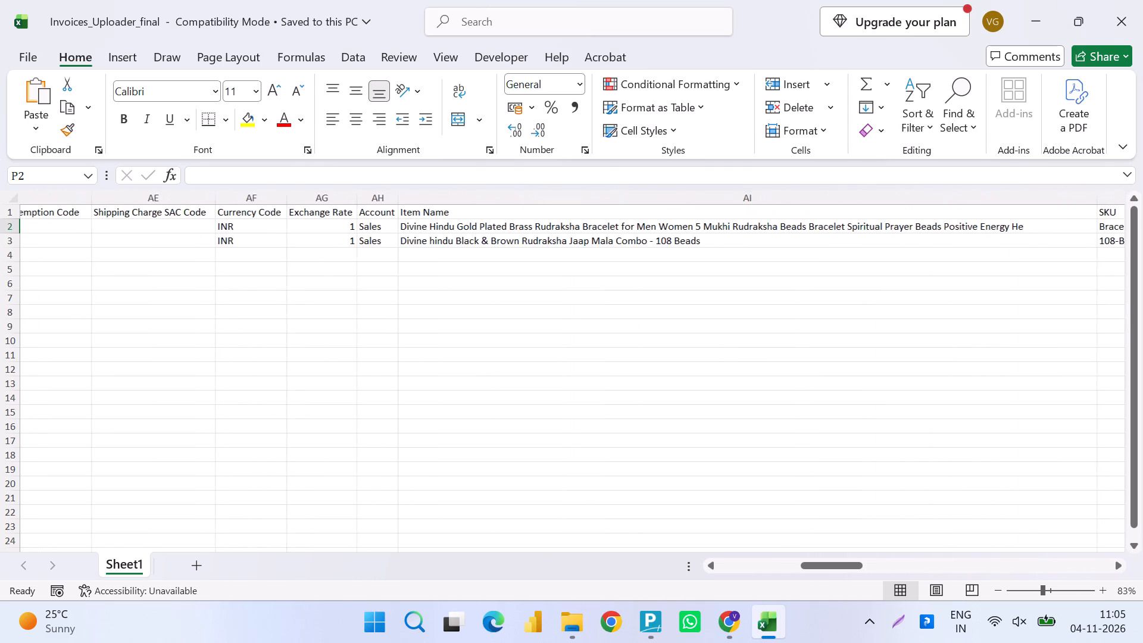
scroll(429, 252, "left", 6)
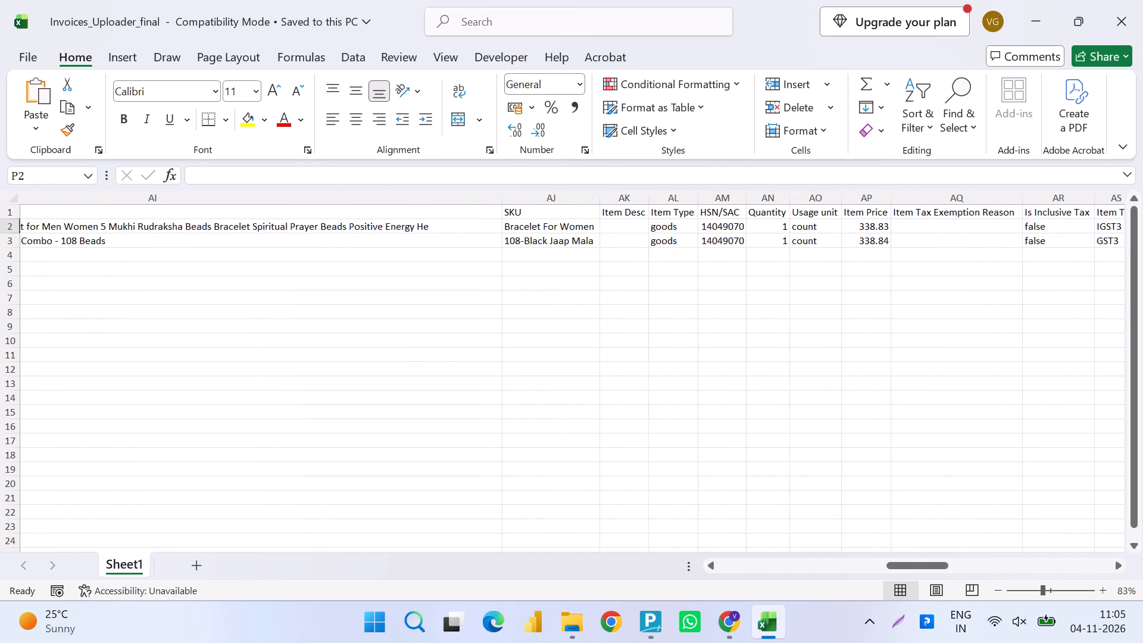
scroll(429, 252, "left", 3)
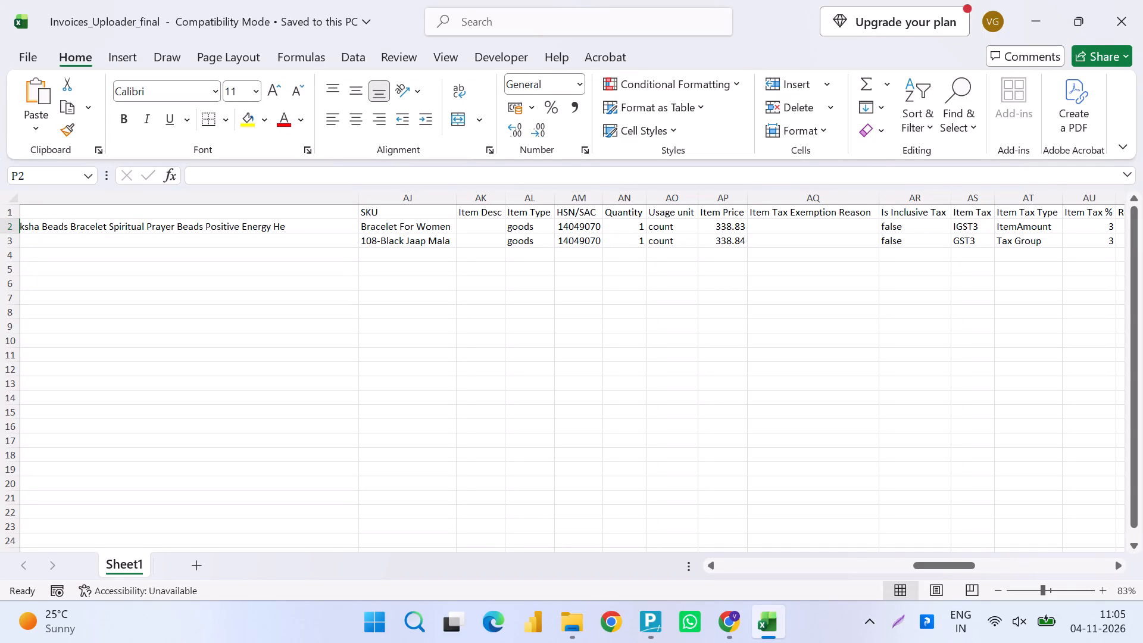
Examine both invoice rows beyond Item Price, covering the tax, reverse charge, discount and adjustment columns through Warehouse Name.
scroll(819, 289, "left", 3)
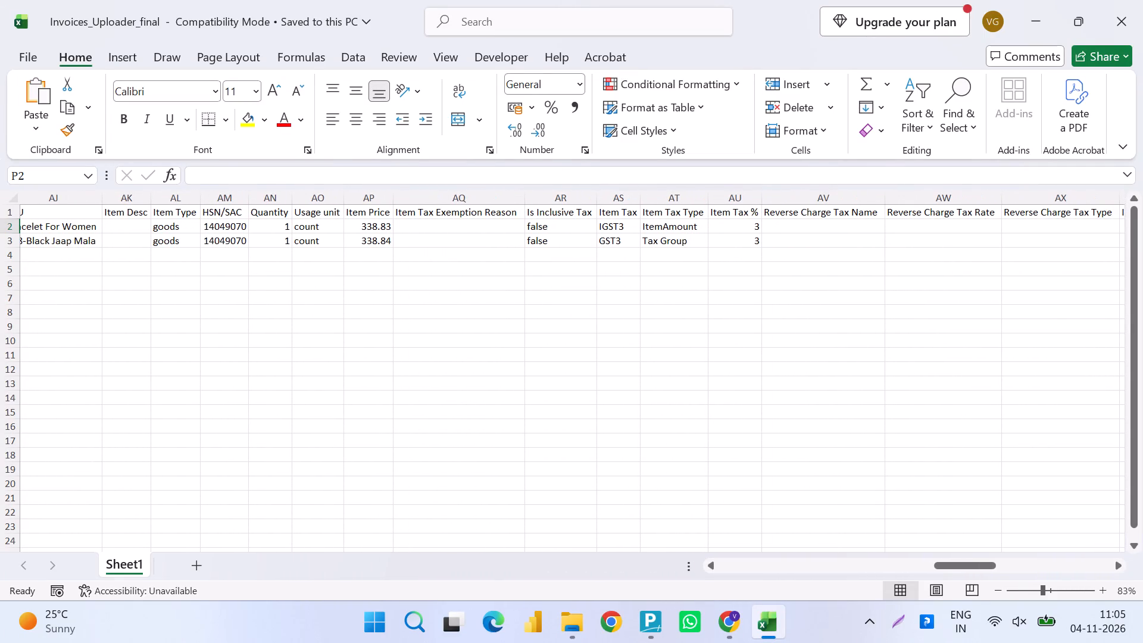
scroll(819, 289, "left", 6)
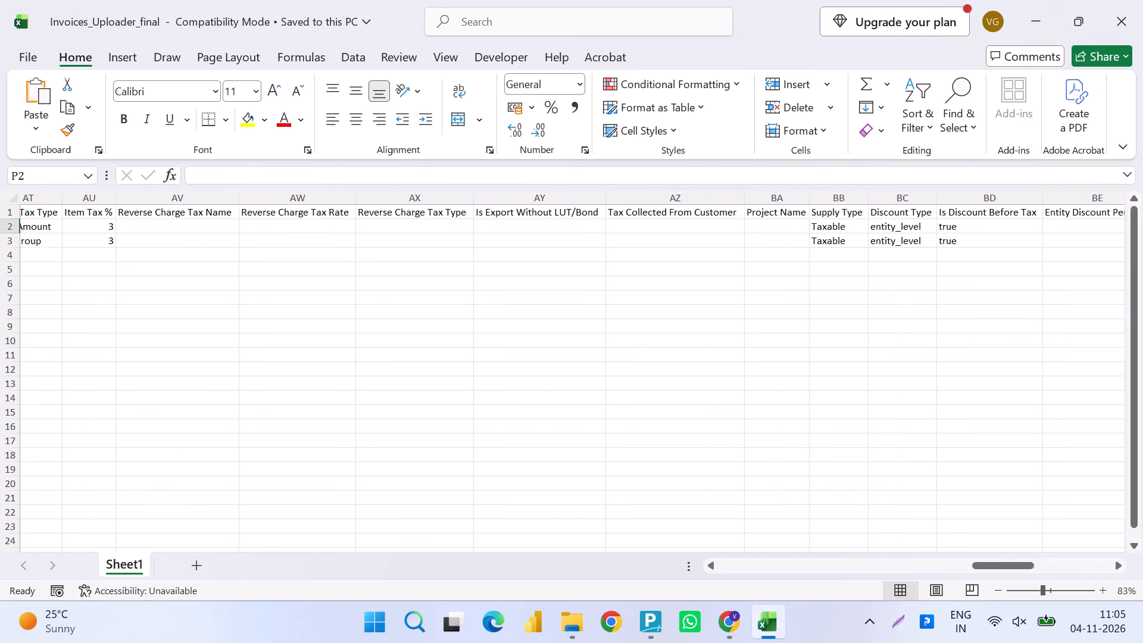
scroll(819, 289, "left", 7)
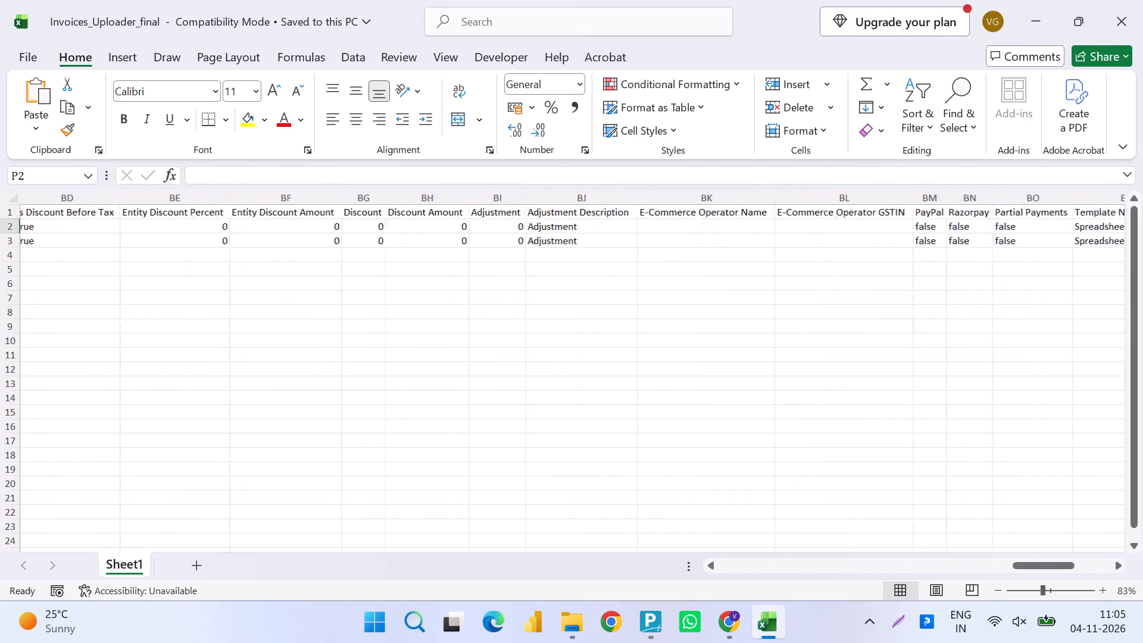
scroll(819, 289, "left", 4)
Return to the Invoice Number column and examine both invoice rows through the payment terms and shipping charge columns.
scroll(819, 289, "right", 11)
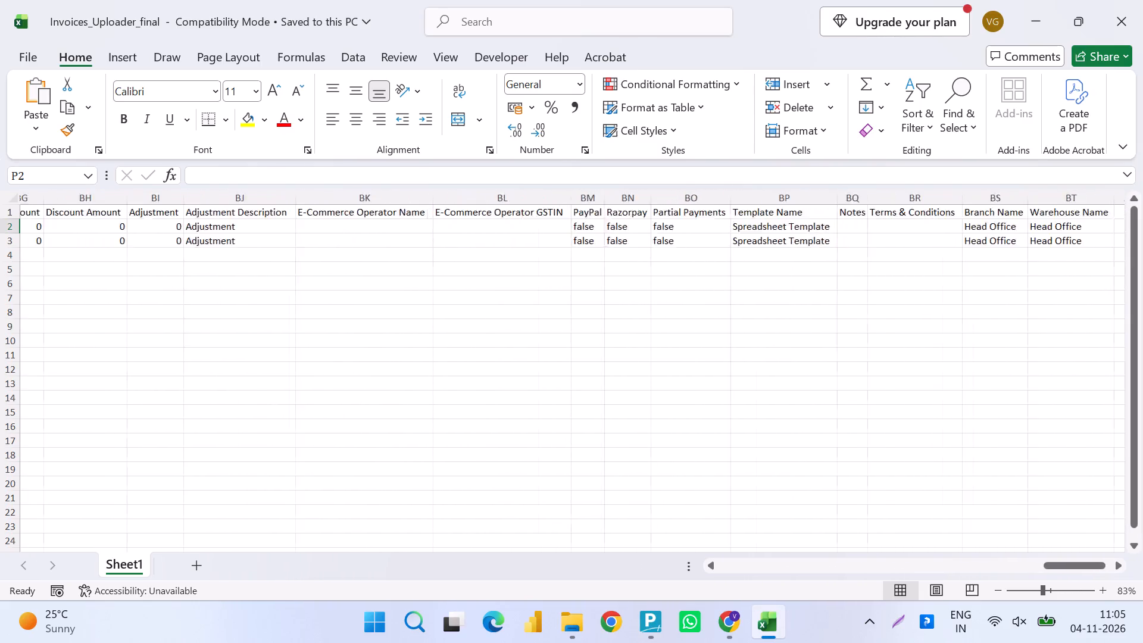
scroll(819, 289, "right", 16)
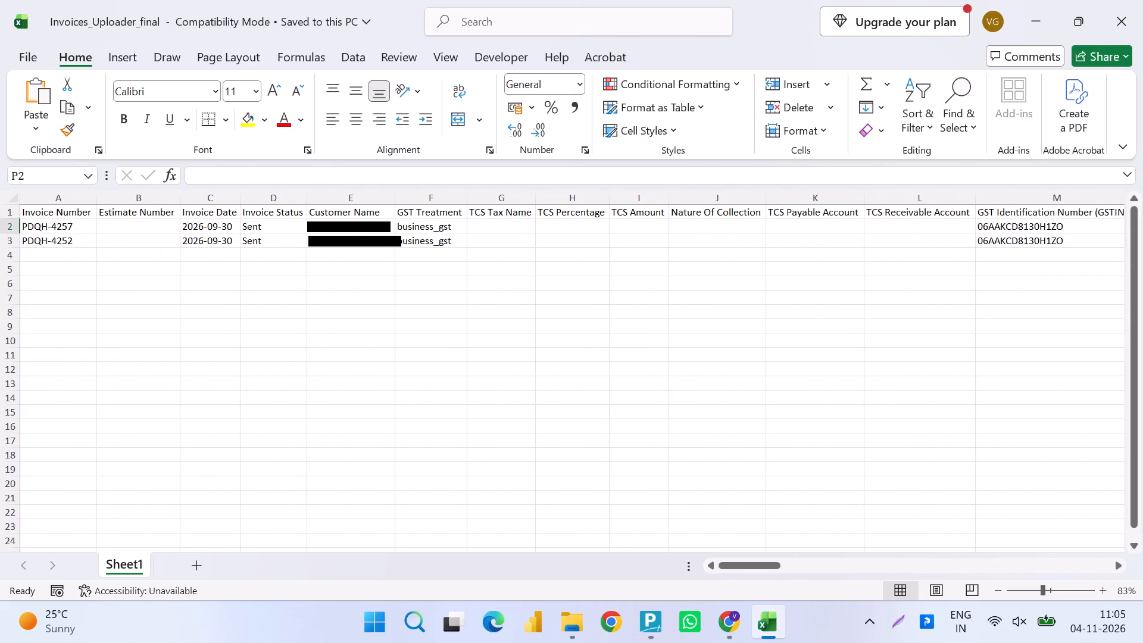
scroll(819, 289, "left", 1)
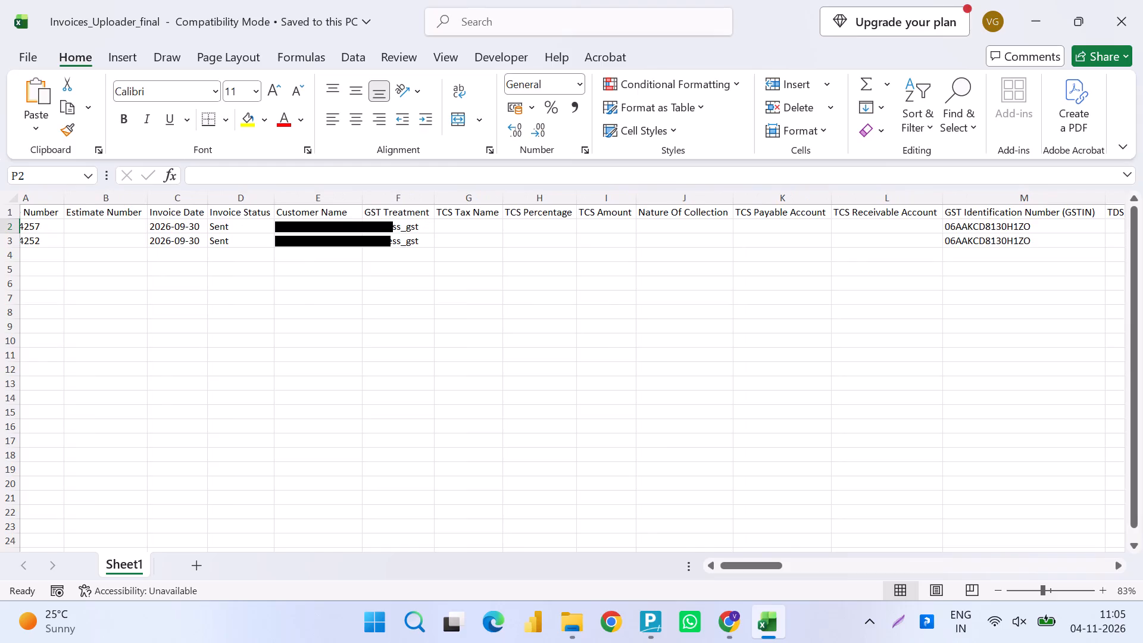
scroll(819, 289, "left", 9)
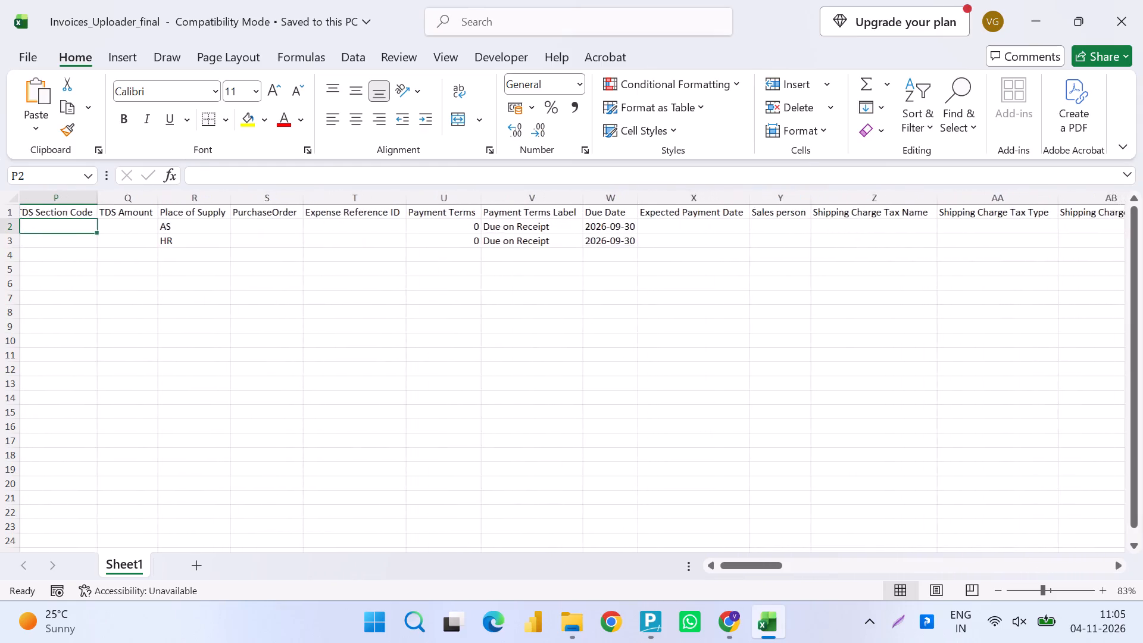
scroll(819, 289, "left", 3)
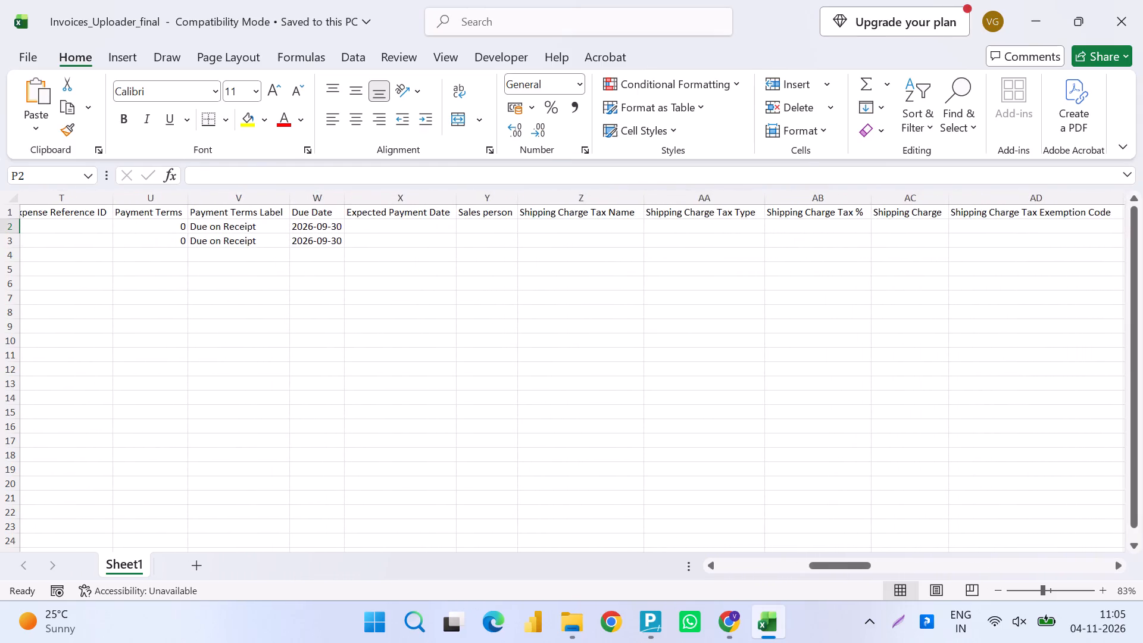
scroll(819, 289, "left", 3)
Recheck the skipped-record reasons in Zoho Books in Chrome, and return to Excel to examine both rows' Item Price and item tax columns.
key("alt+Tab")
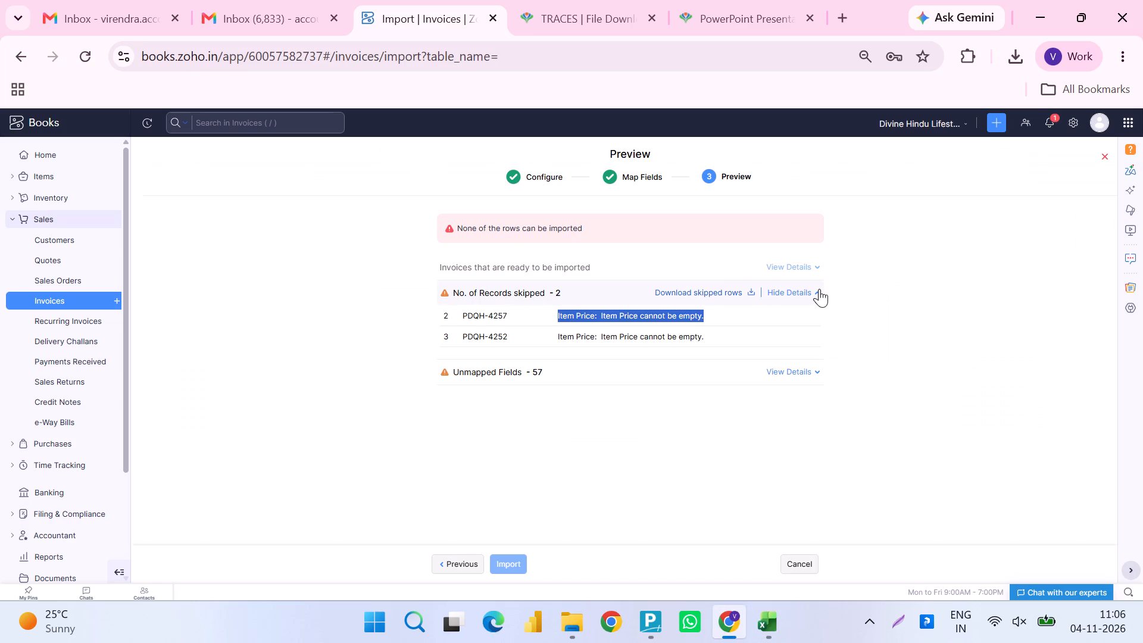
key("alt+Tab")
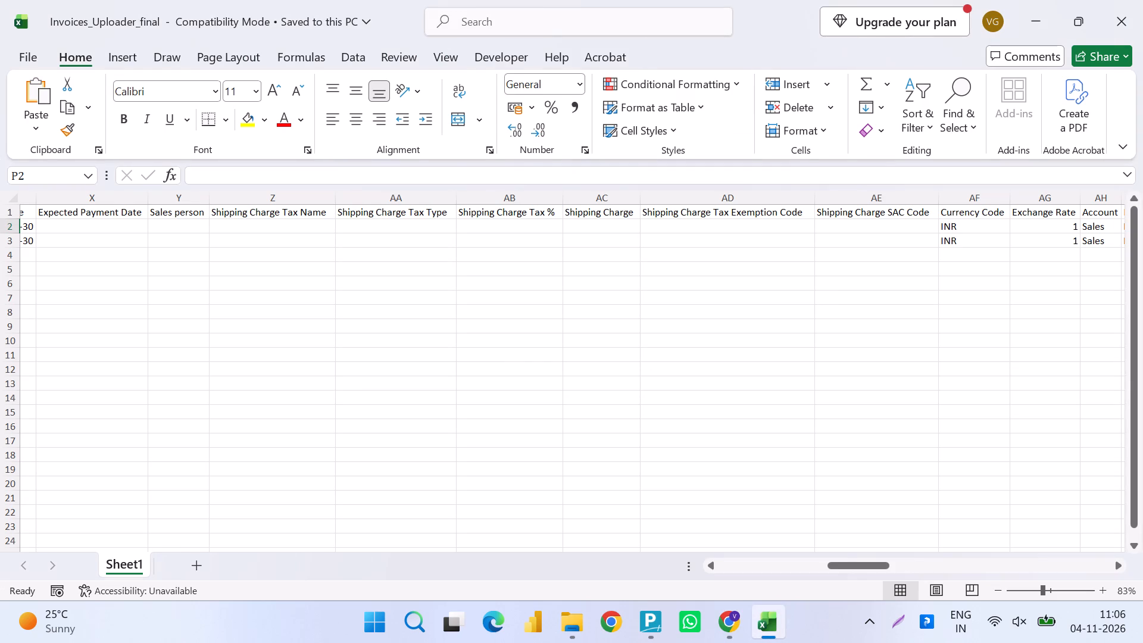
scroll(773, 298, "right", 6)
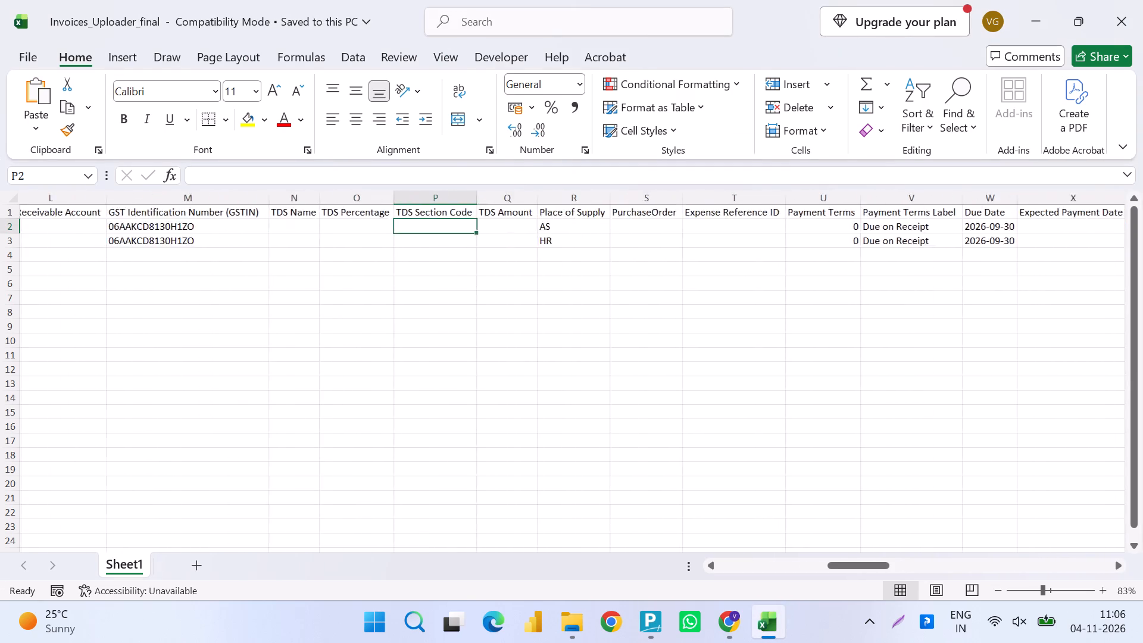
scroll(747, 299, "left", 7)
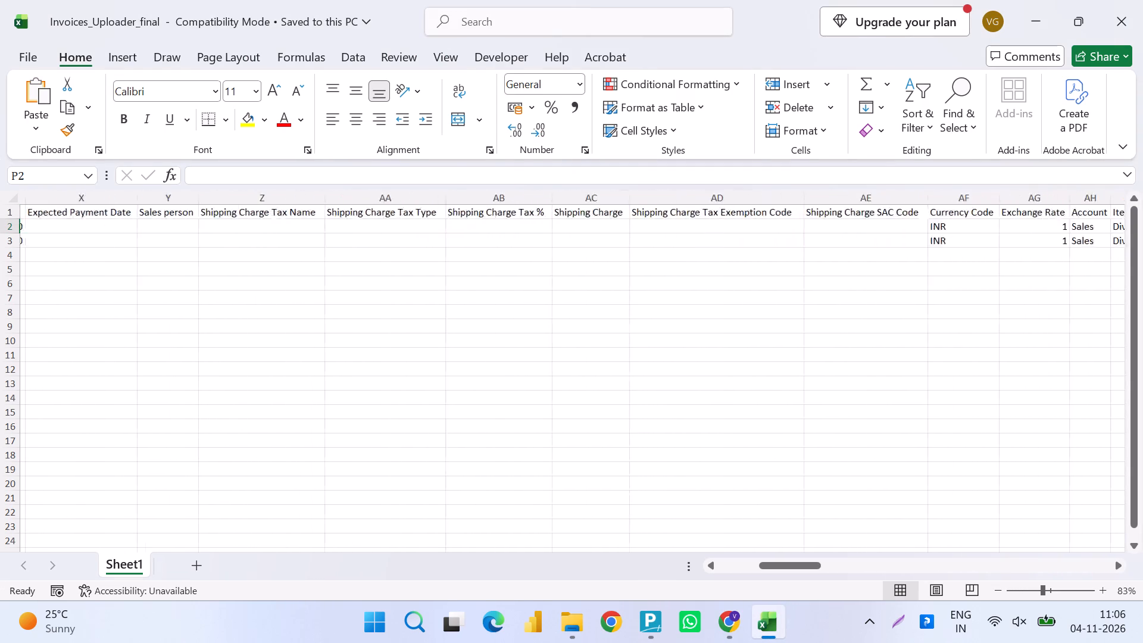
scroll(747, 299, "left", 6)
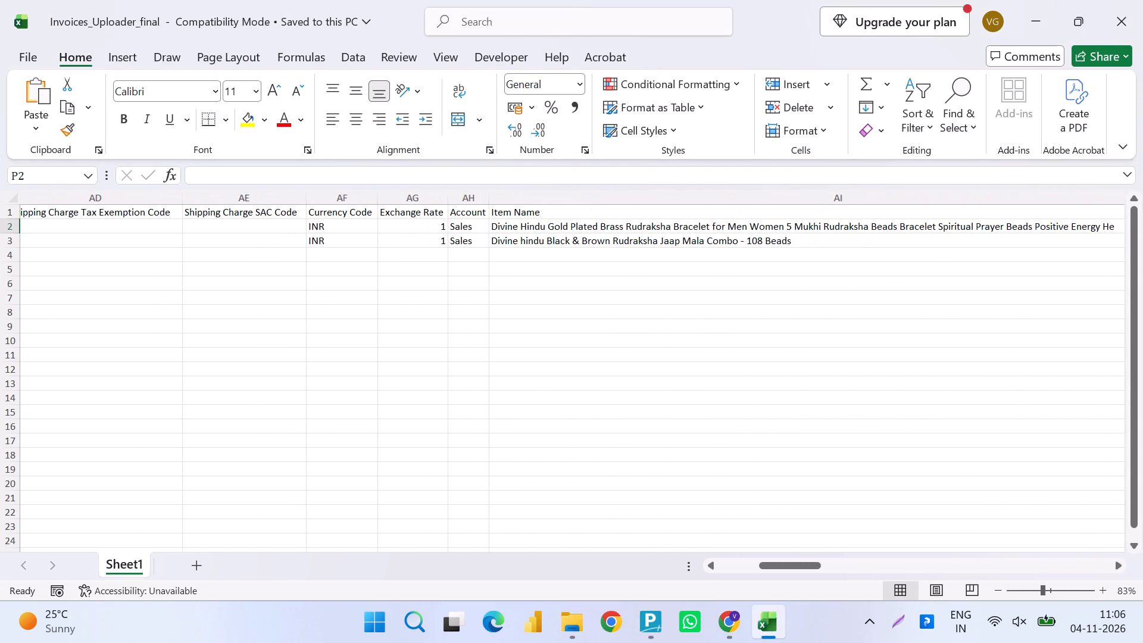
scroll(747, 299, "left", 6)
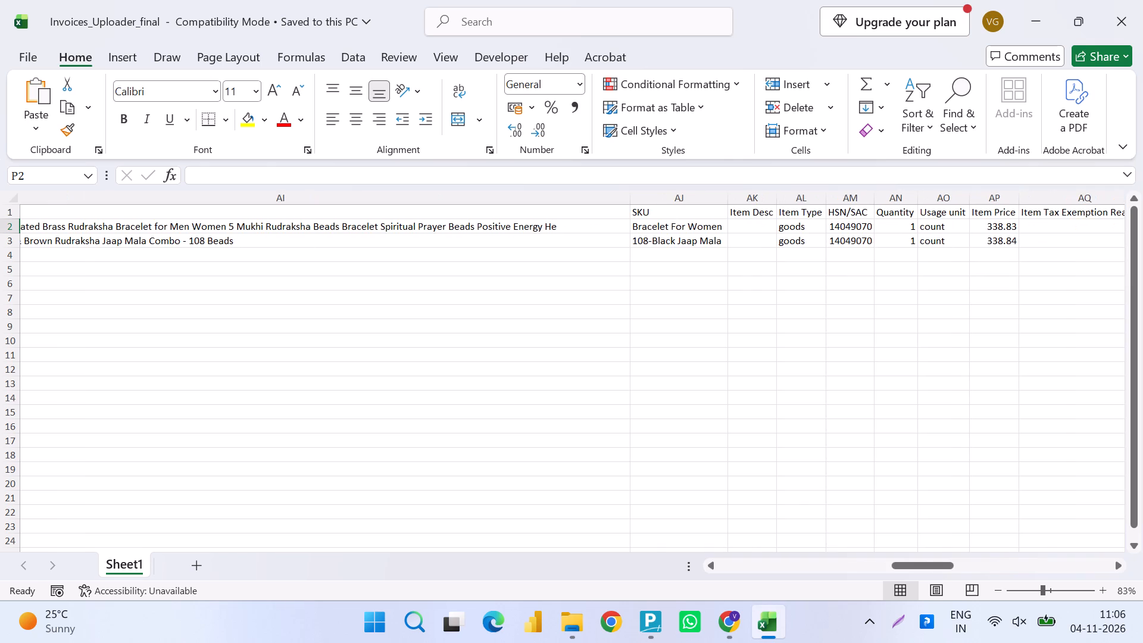
scroll(747, 299, "left", 1)
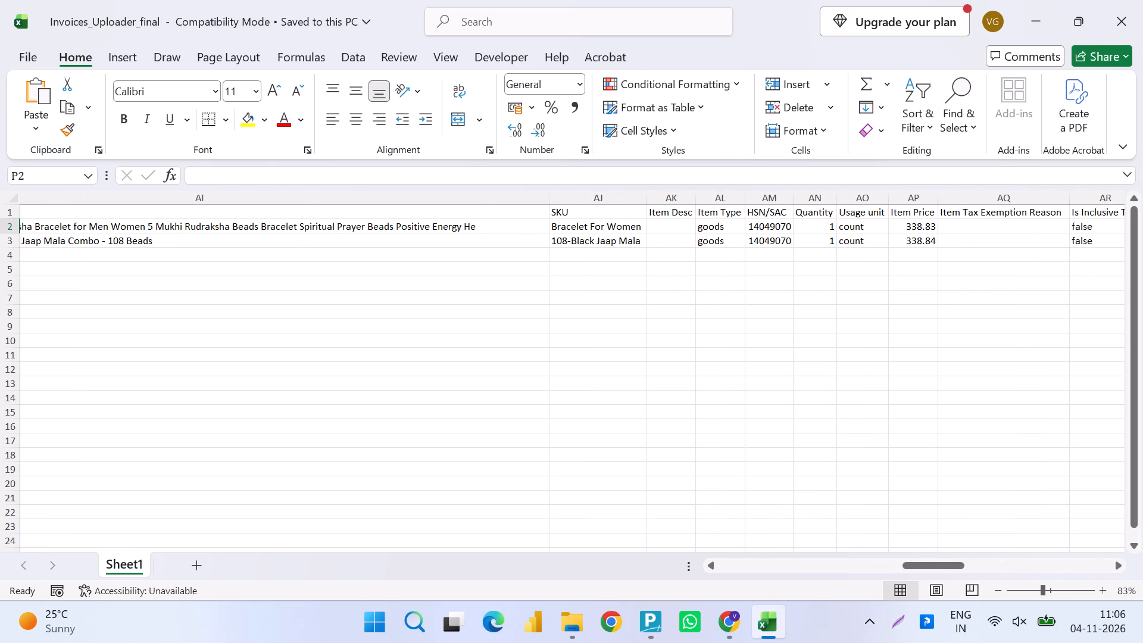
scroll(895, 285, "left", 2)
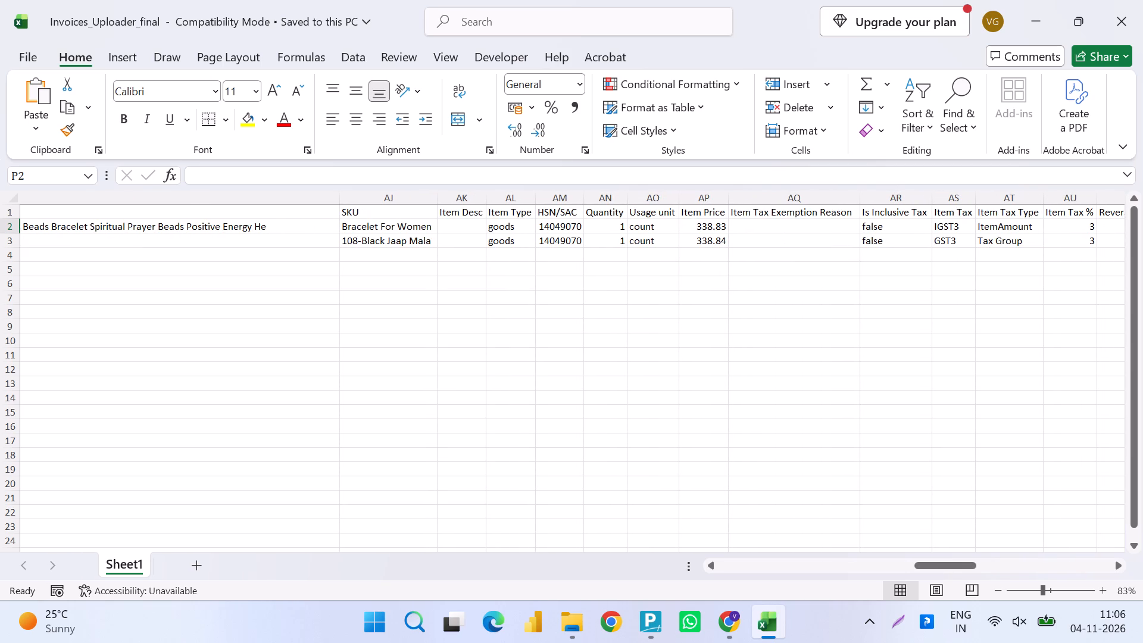
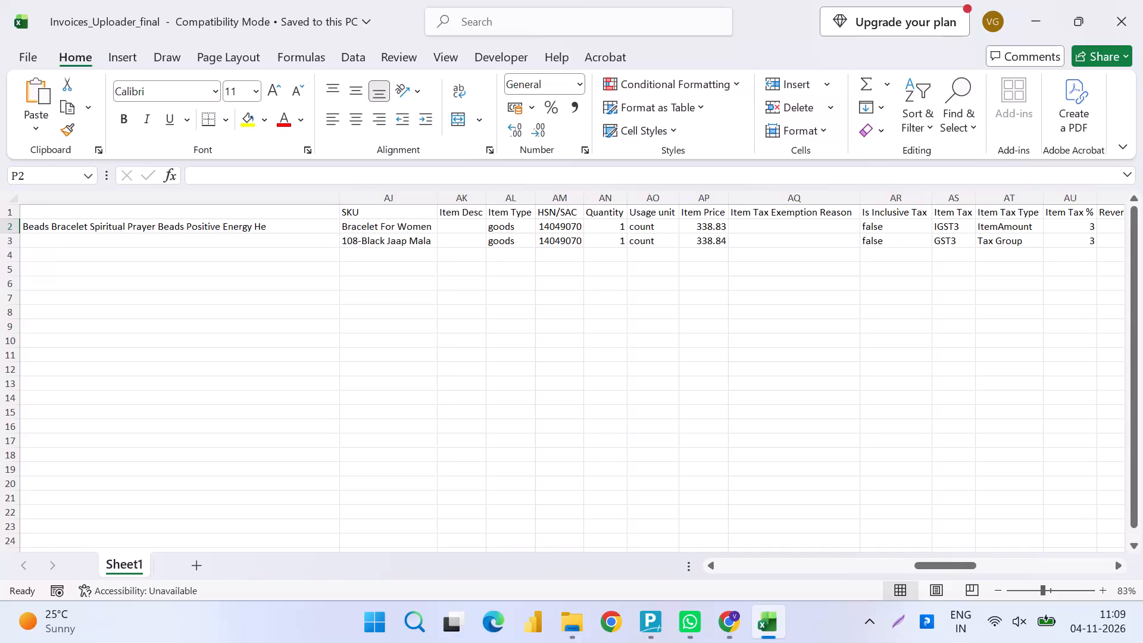
Select the whole invoice data range, save the Invoices_Uploader_final workbook, and clear the selection.
key("ctrl+a")
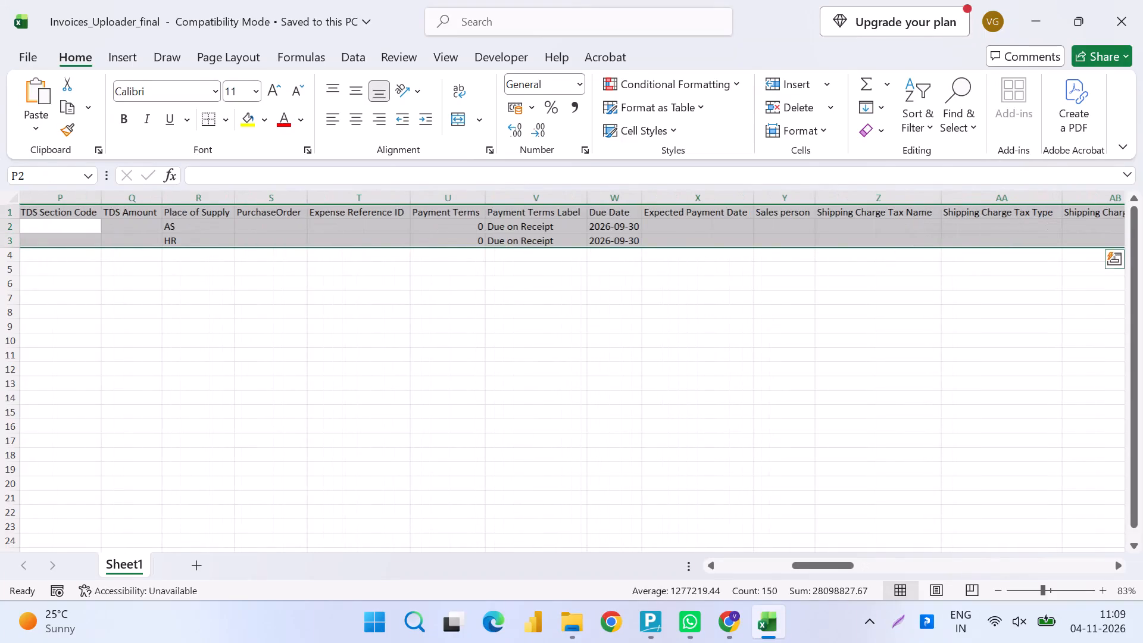
scroll(324, 400, "right", 13)
key("ctrl+s")
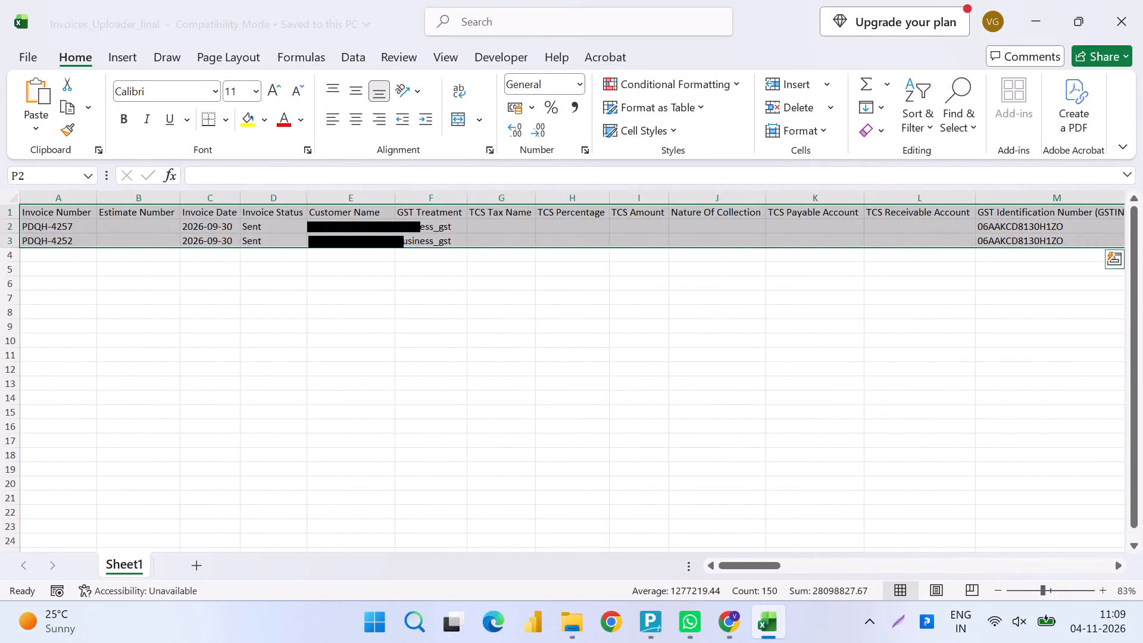
left_click(374, 385)
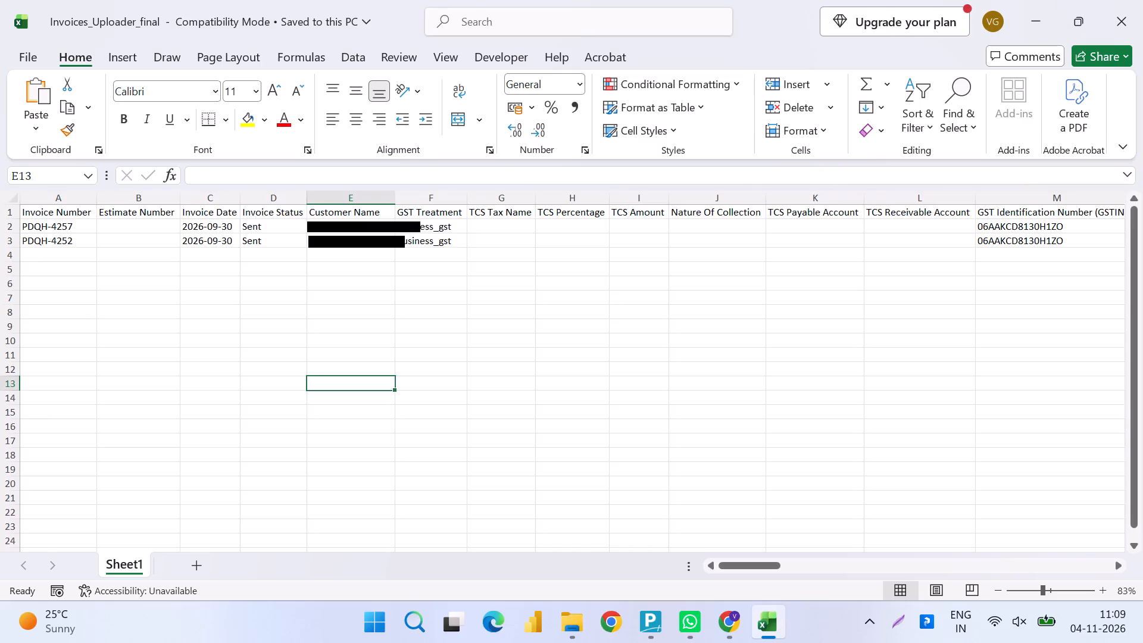
Examine both invoice rows again from Invoice Number through the item details, Item Price and item tax columns.
scroll(560, 311, "left", 8)
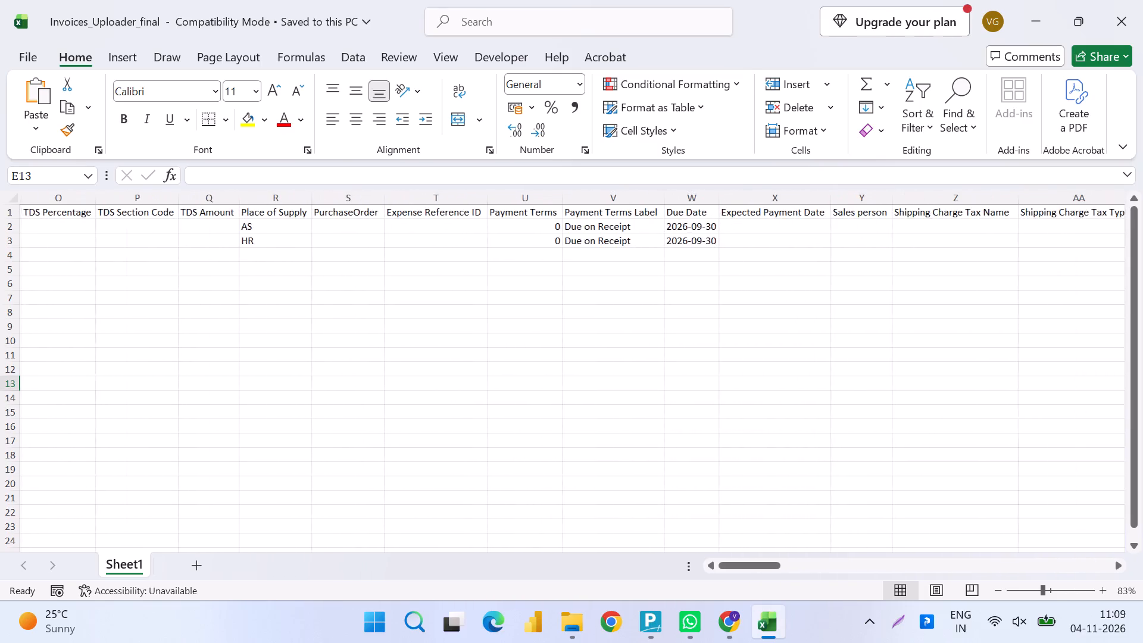
scroll(560, 311, "left", 1)
scroll(721, 299, "left", 3)
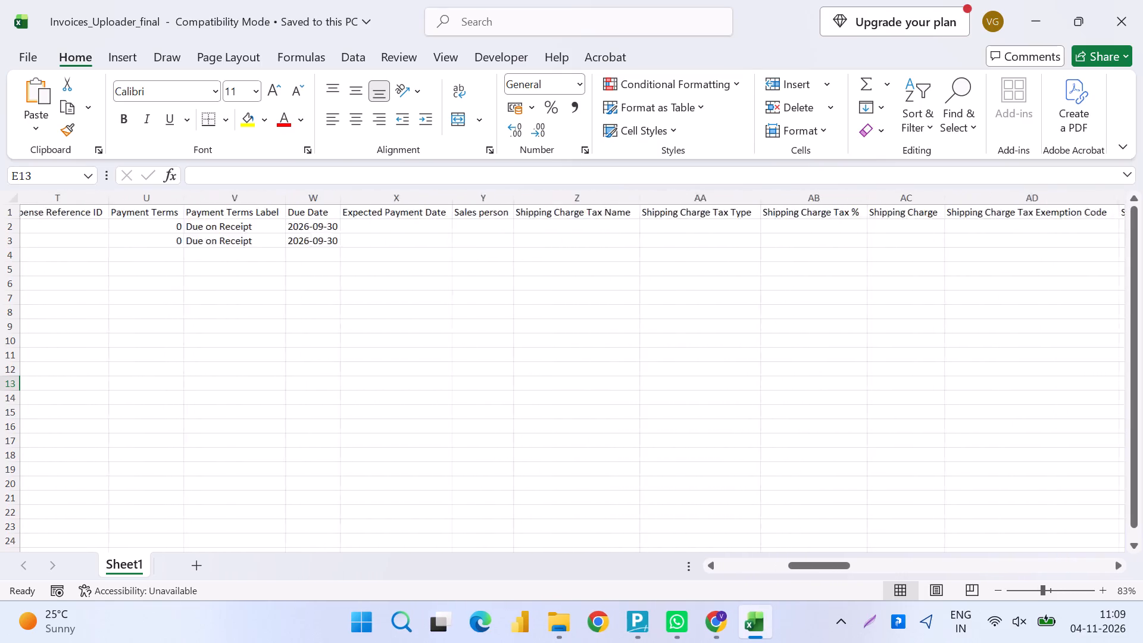
scroll(721, 299, "left", 7)
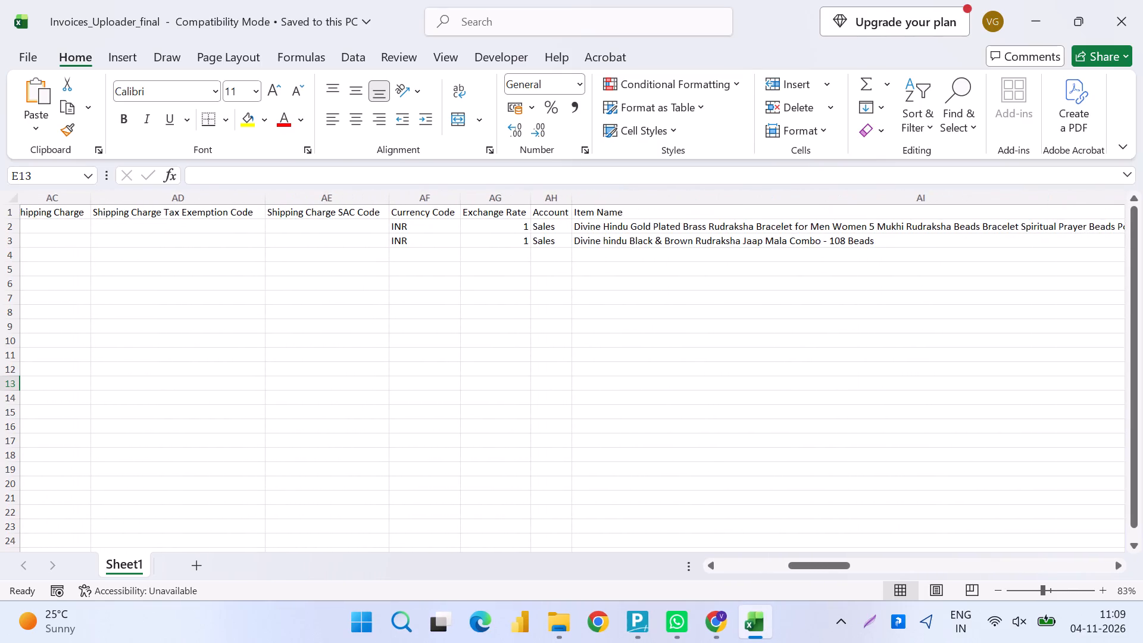
scroll(721, 299, "left", 2)
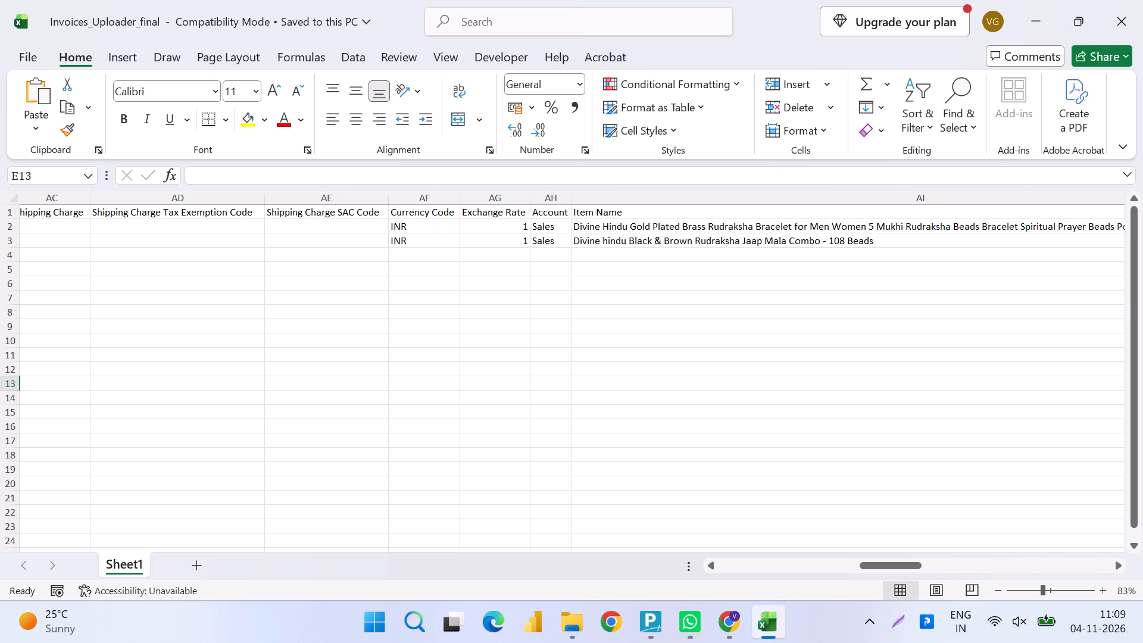
scroll(721, 299, "left", 7)
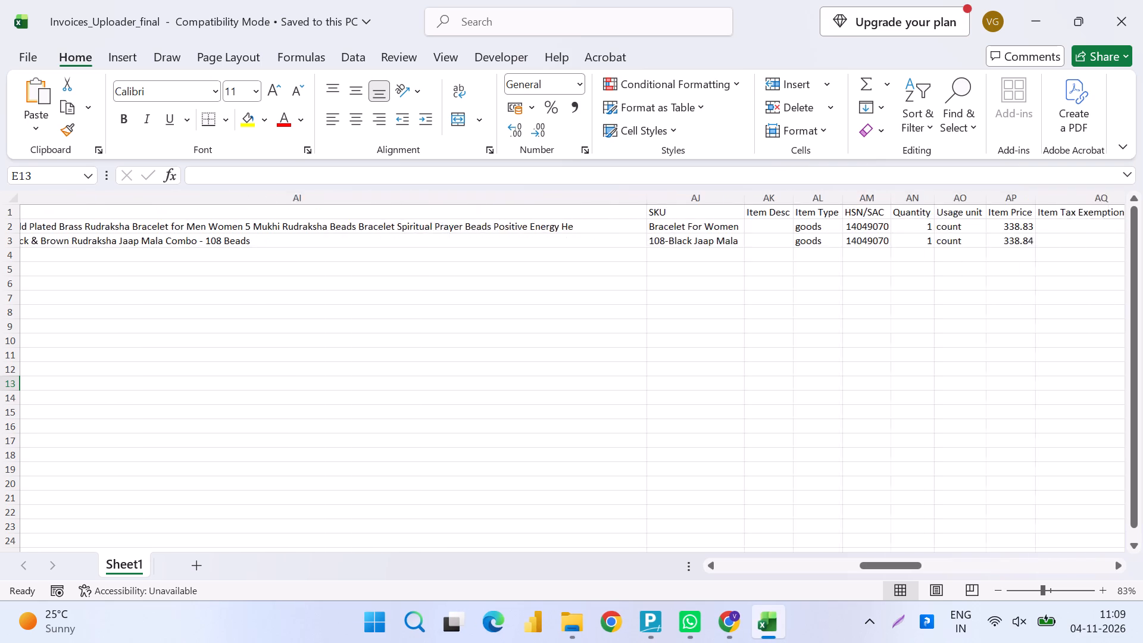
scroll(721, 299, "left", 4)
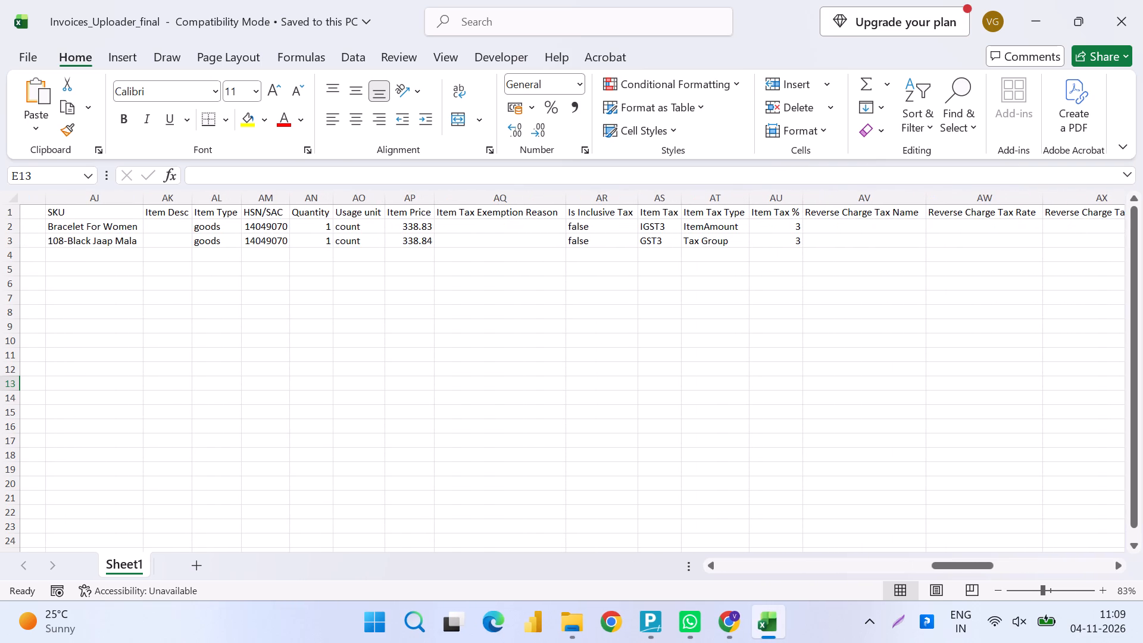
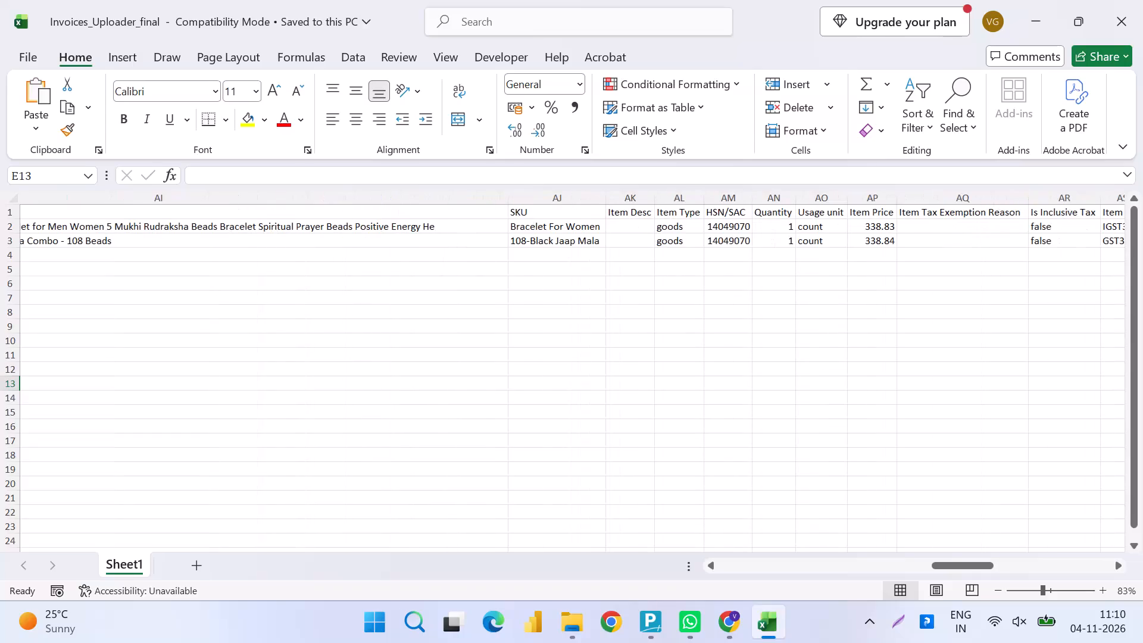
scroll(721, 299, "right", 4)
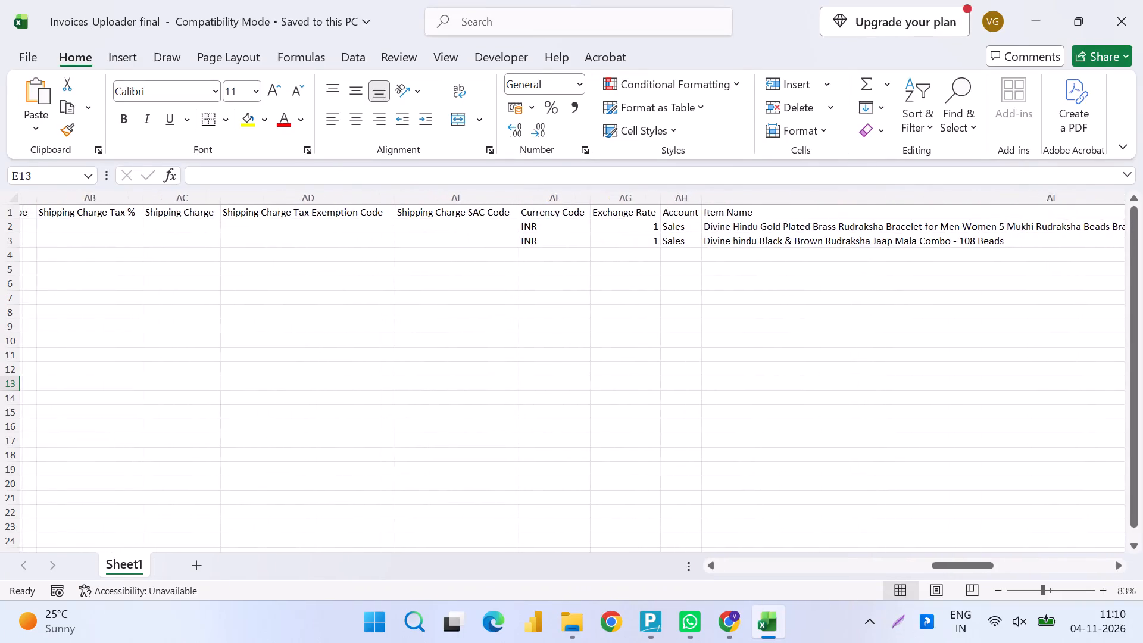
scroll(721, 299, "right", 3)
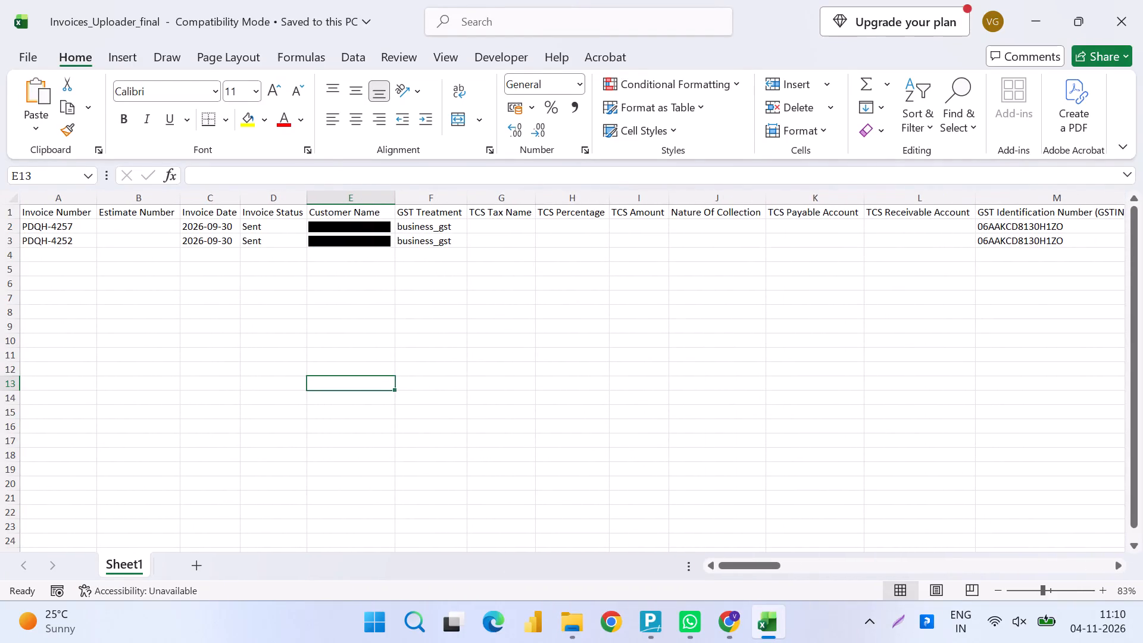
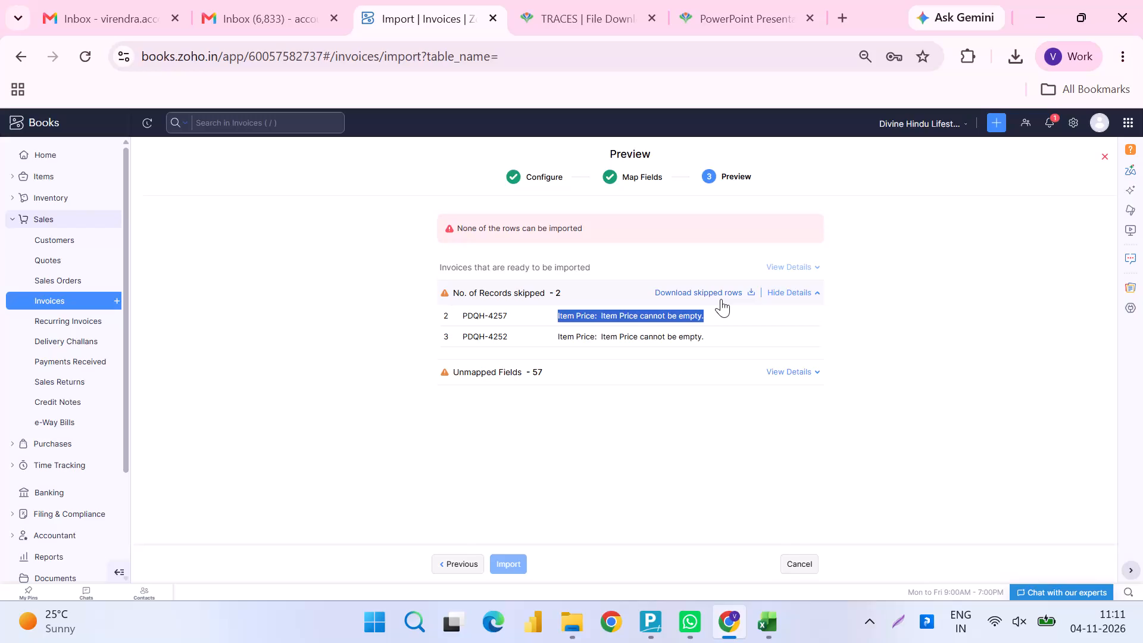
Switch to the Invoices_Uploader_final workbook in Excel and examine its item, price, tax and remaining columns for both invoice rows.
key("alt+Tab")
scroll(721, 299, "left", 5)
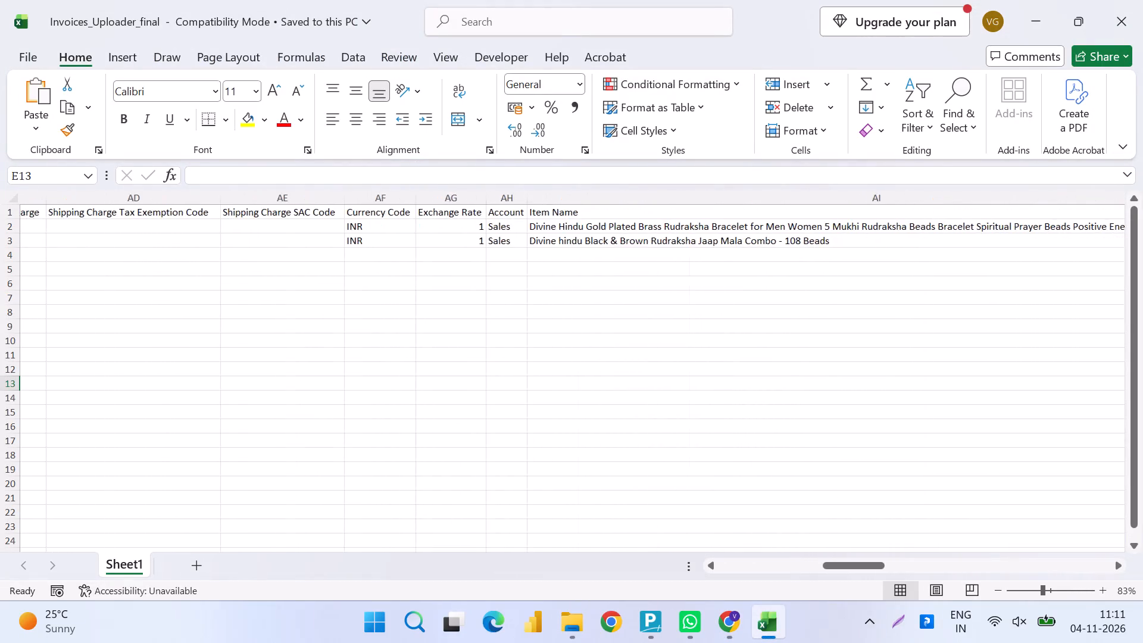
scroll(721, 299, "left", 1)
scroll(721, 299, "right", 1)
scroll(721, 299, "left", 2)
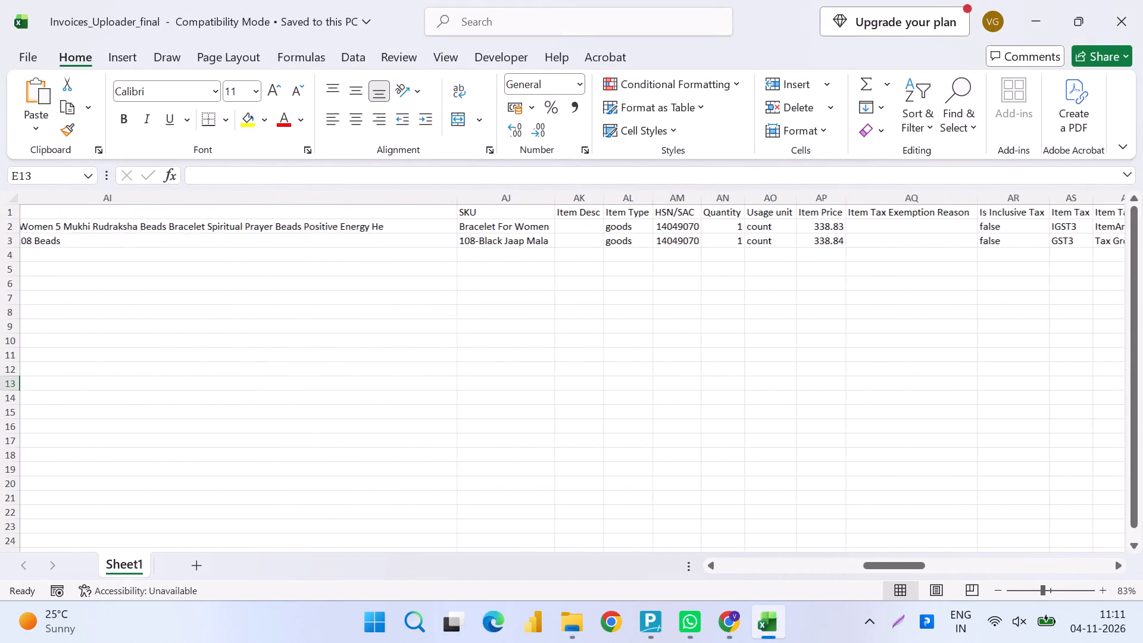
scroll(721, 299, "left", 4)
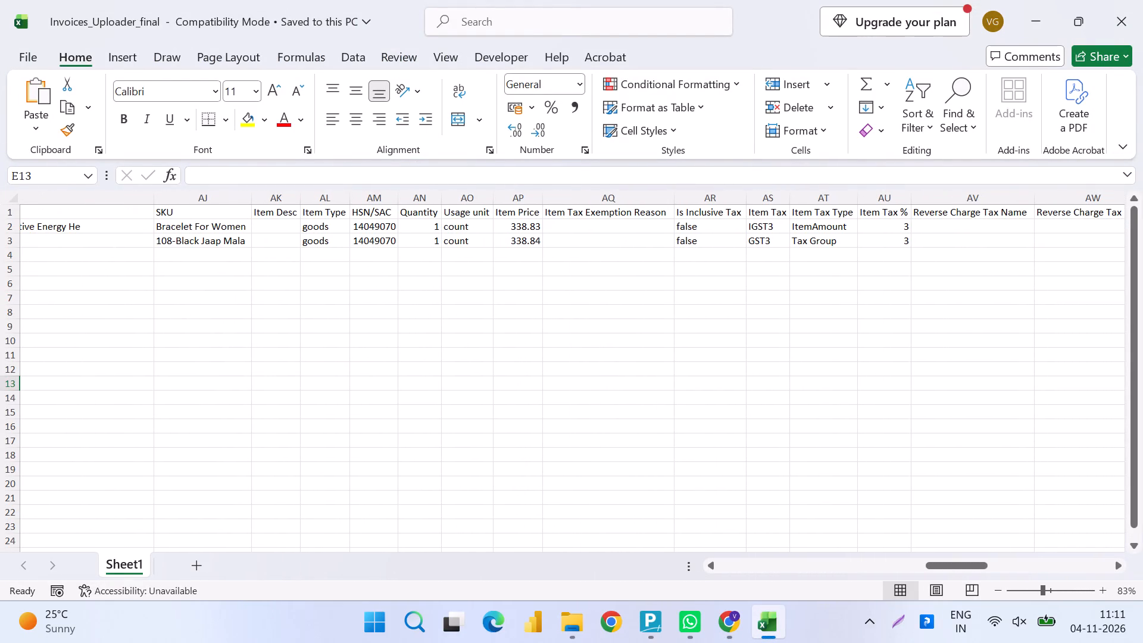
left_click(721, 299)
scroll(721, 299, "left", 4)
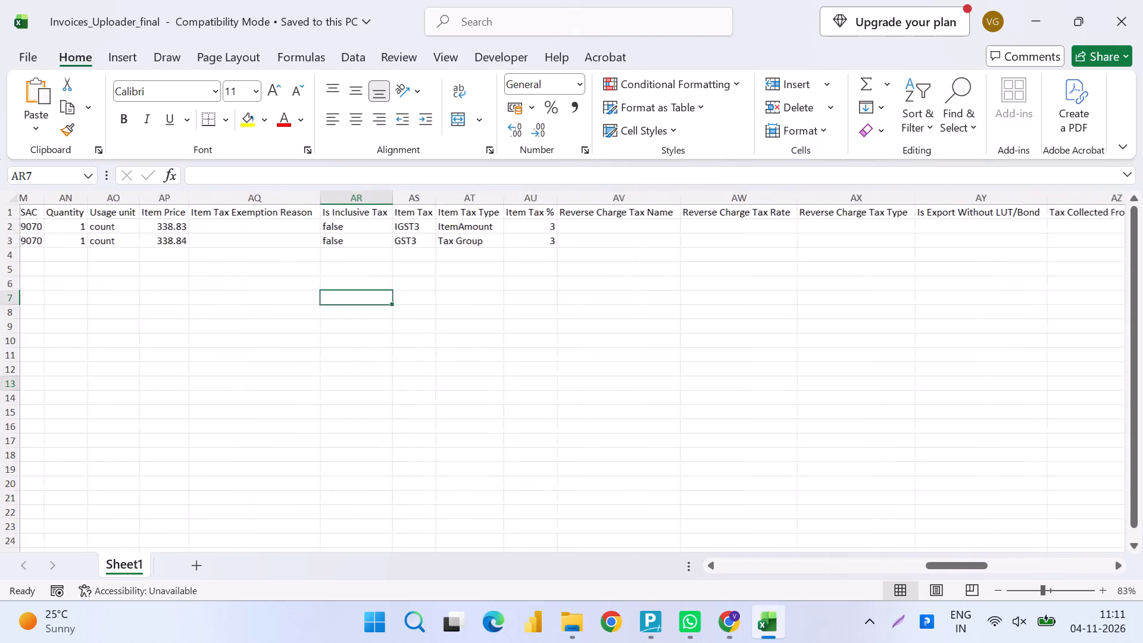
scroll(721, 299, "left", 11)
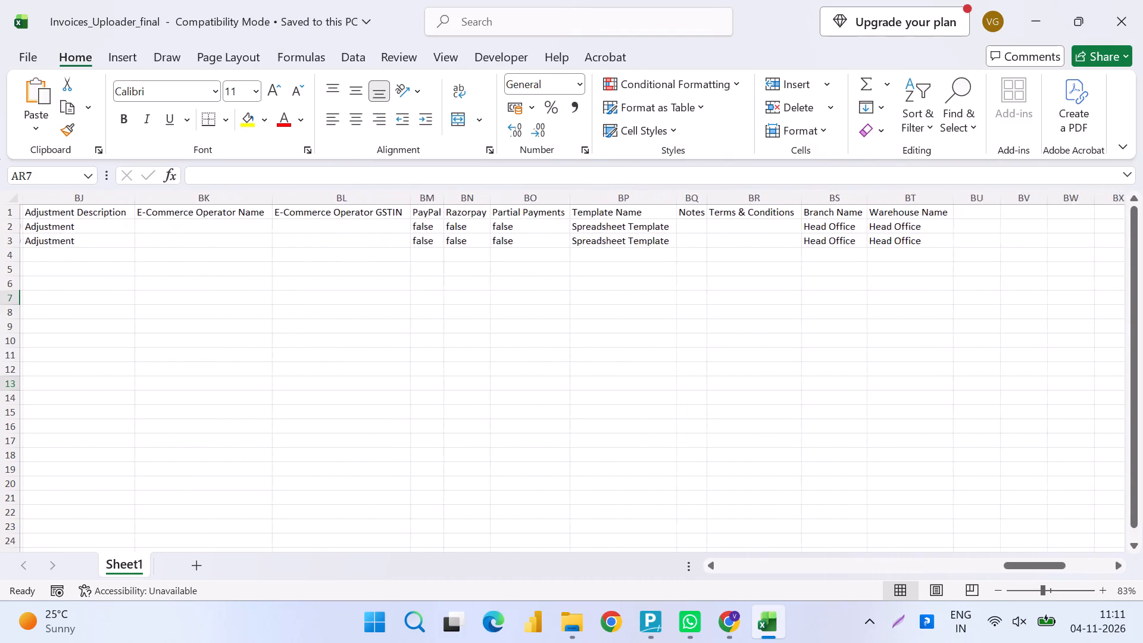
scroll(721, 299, "right", 14)
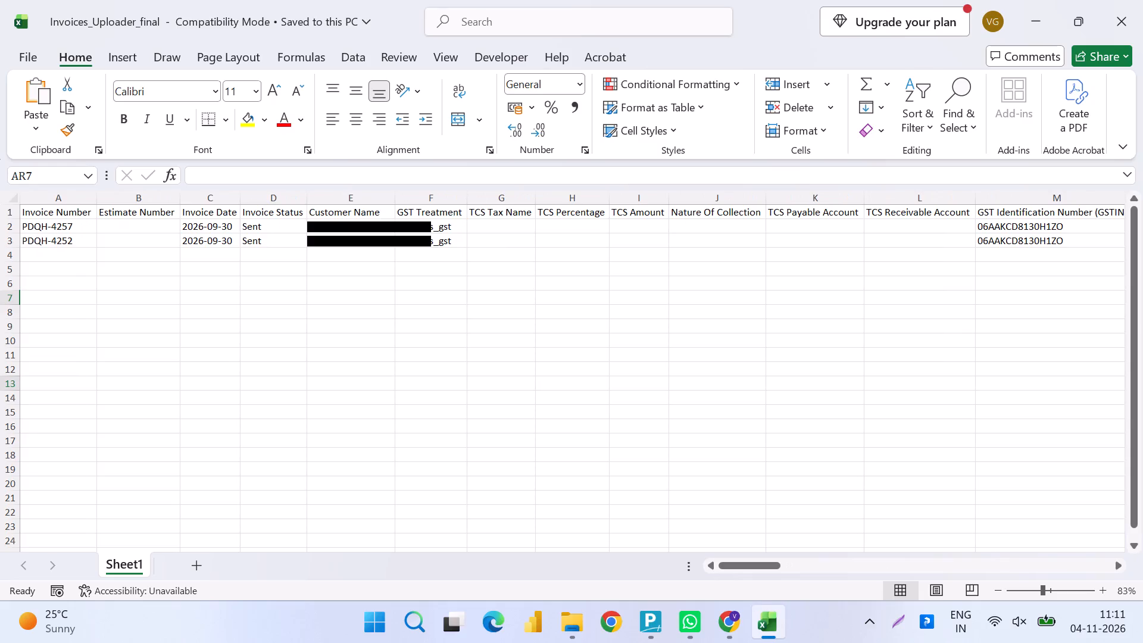
Save the Invoices_Uploader_final workbook.
key("ctrl+s")
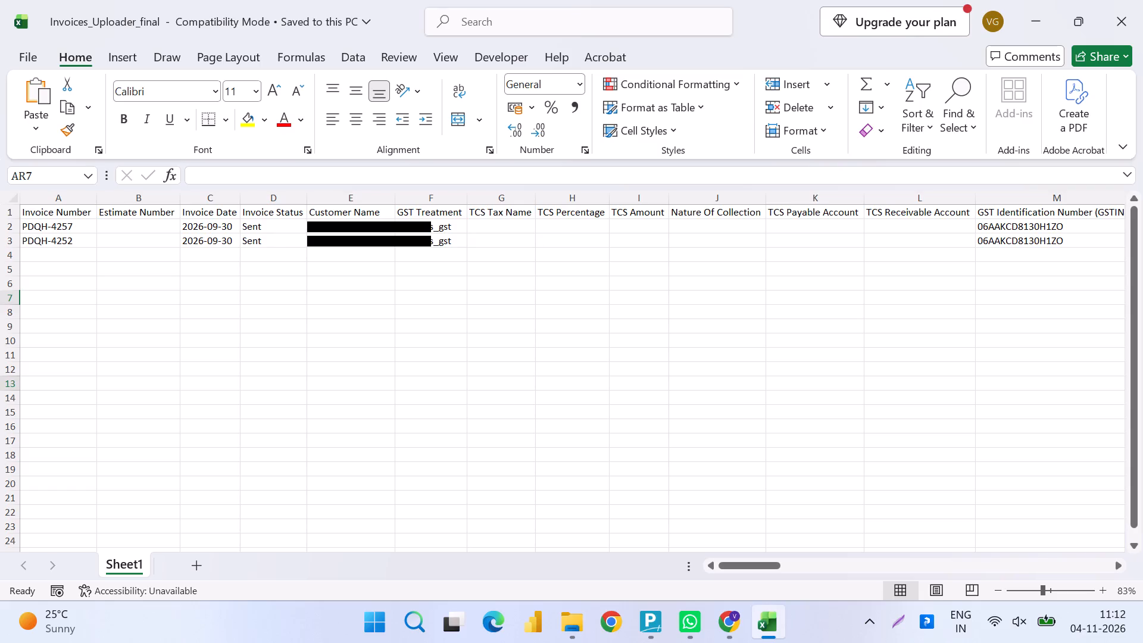
Check the skipped-records error in the Zoho Books import preview against the Item Price and surrounding columns in the Excel sheet.
key("alt+Tab")
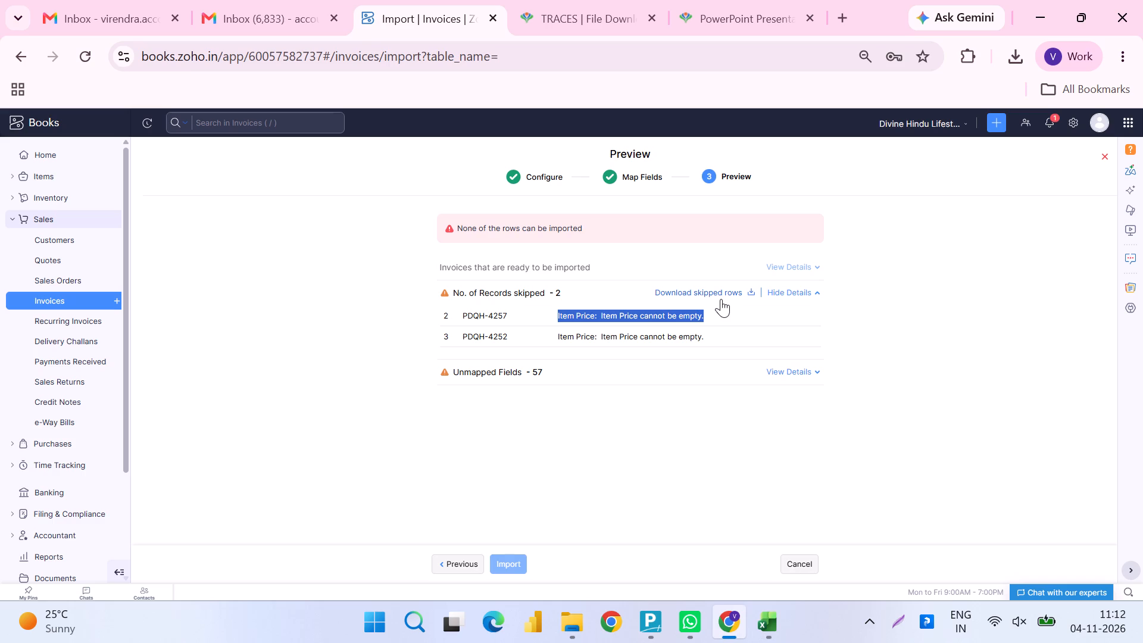
key("alt+Tab")
scroll(721, 299, "left", 3)
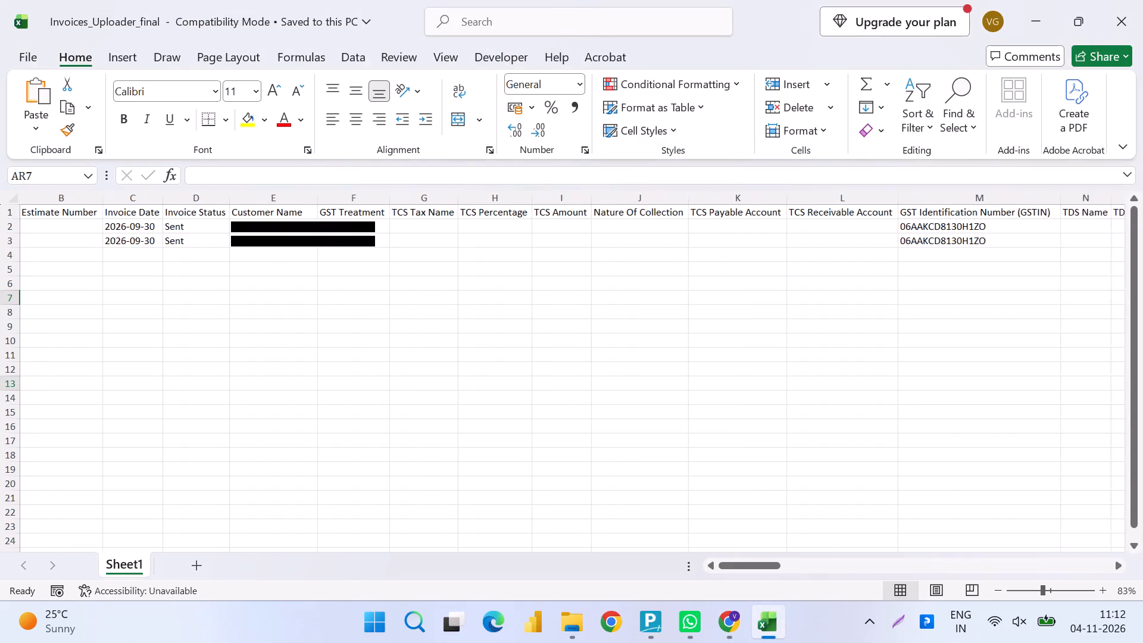
scroll(721, 299, "left", 9)
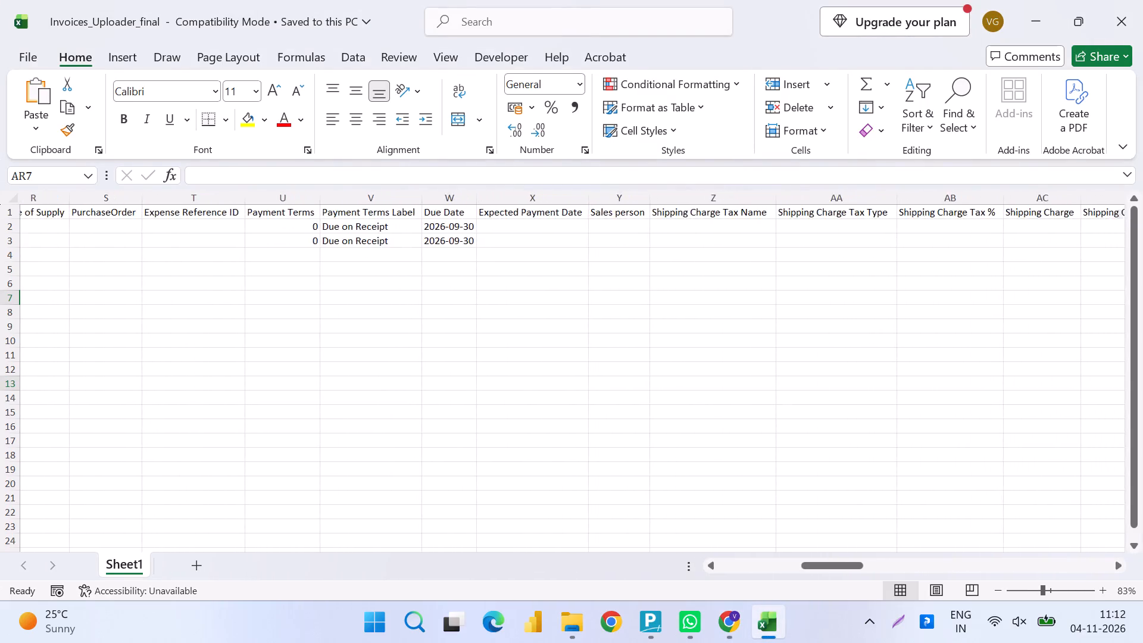
scroll(721, 299, "left", 3)
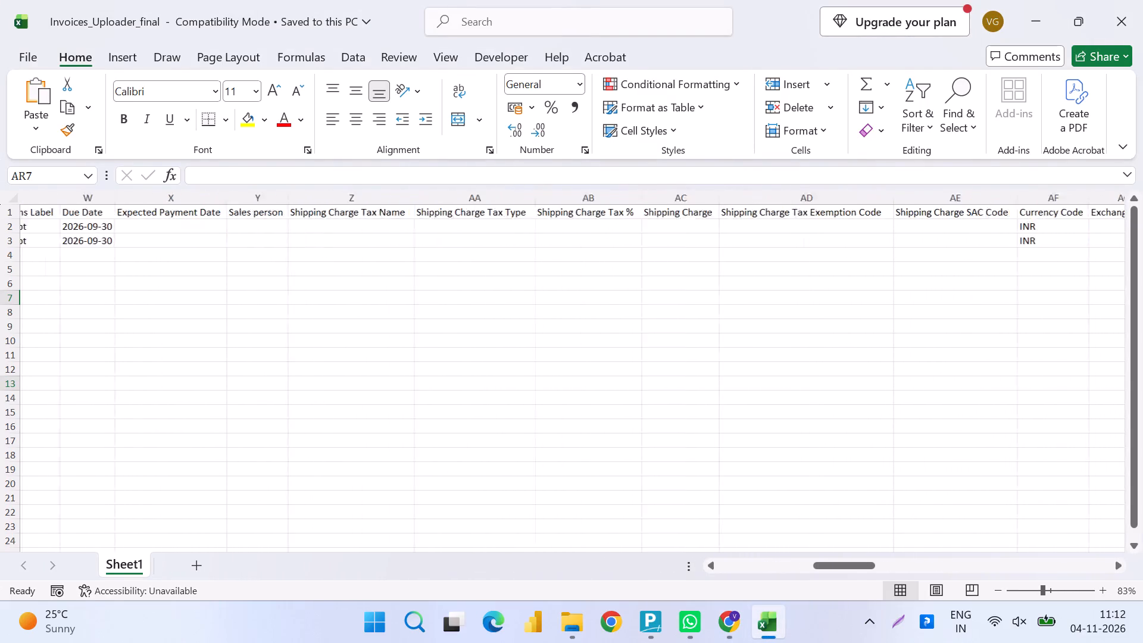
scroll(721, 299, "left", 8)
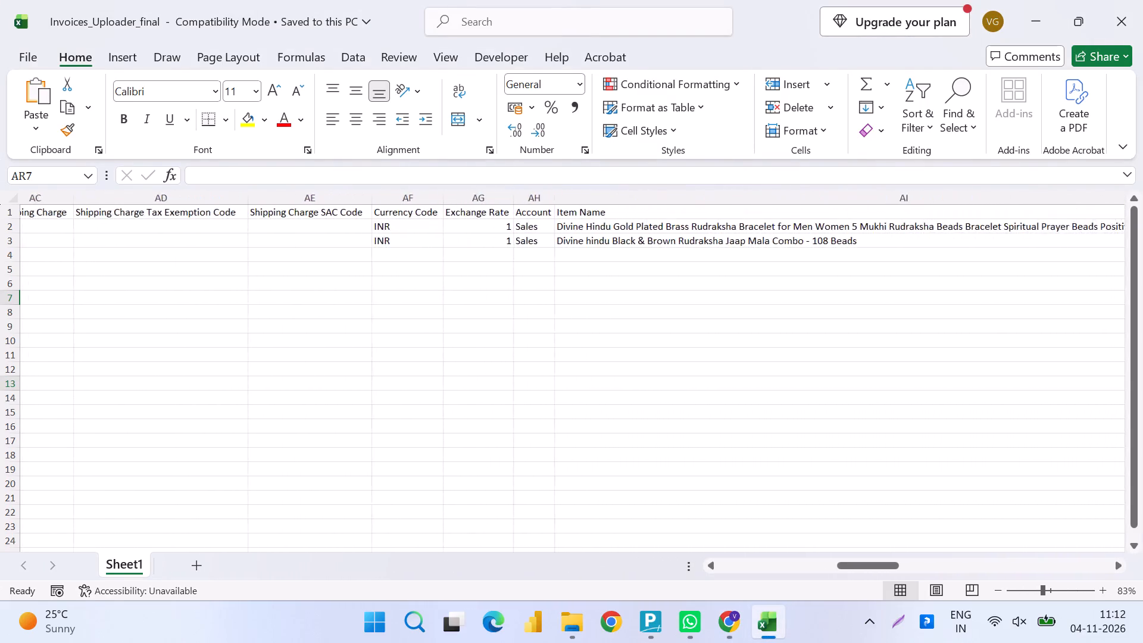
scroll(721, 299, "left", 5)
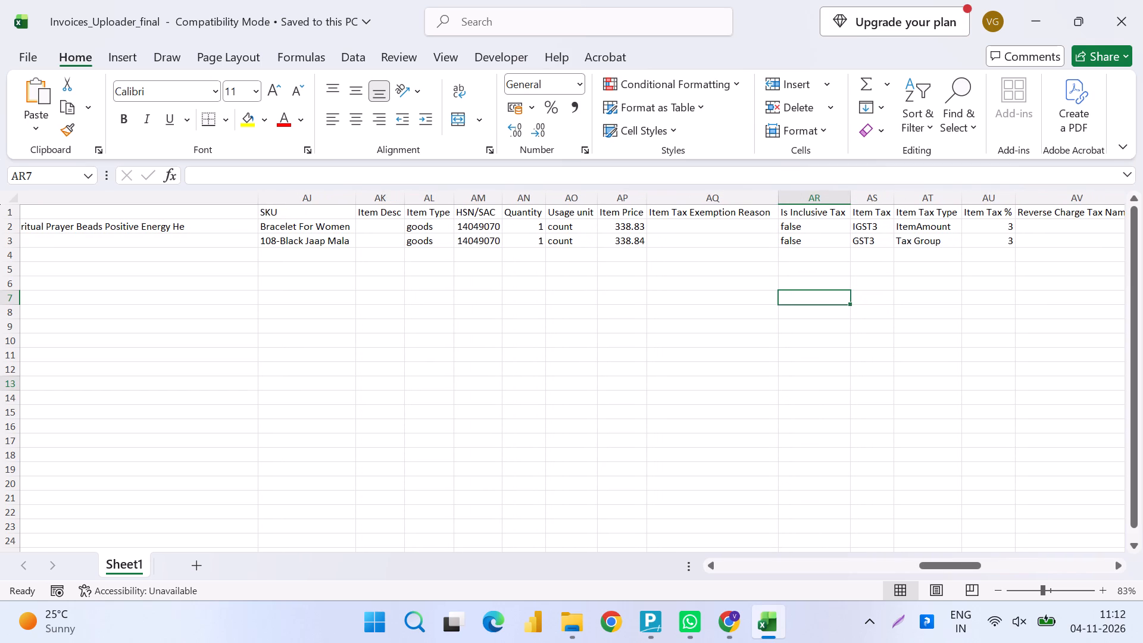
scroll(721, 299, "right", 7)
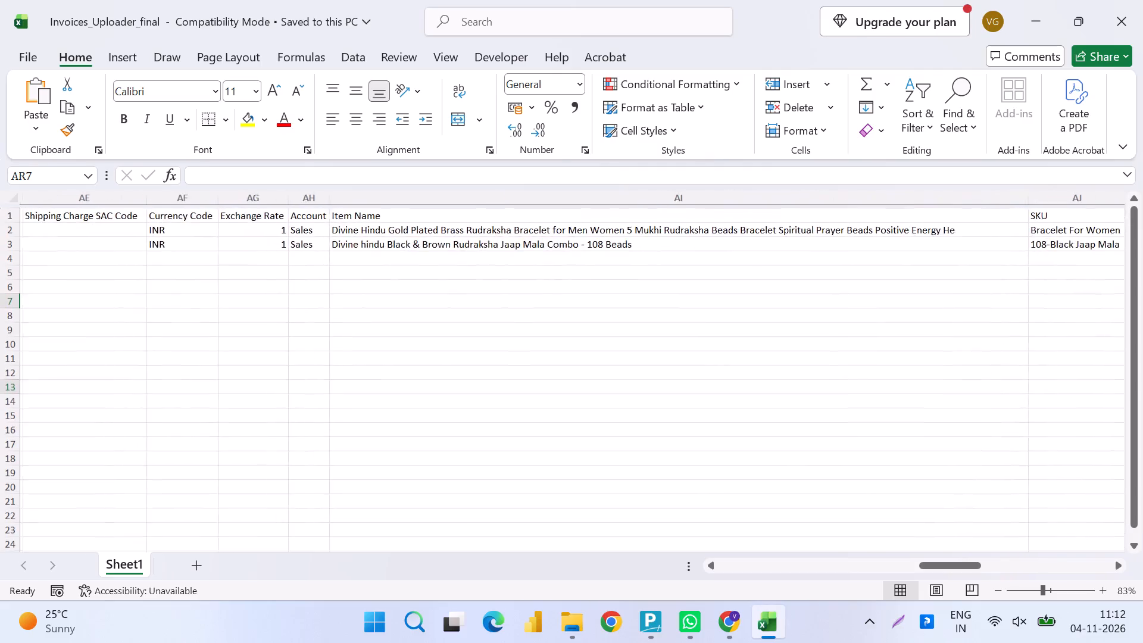
scroll(721, 299, "up", 1)
scroll(721, 299, "left", 3)
scroll(721, 299, "right", 1)
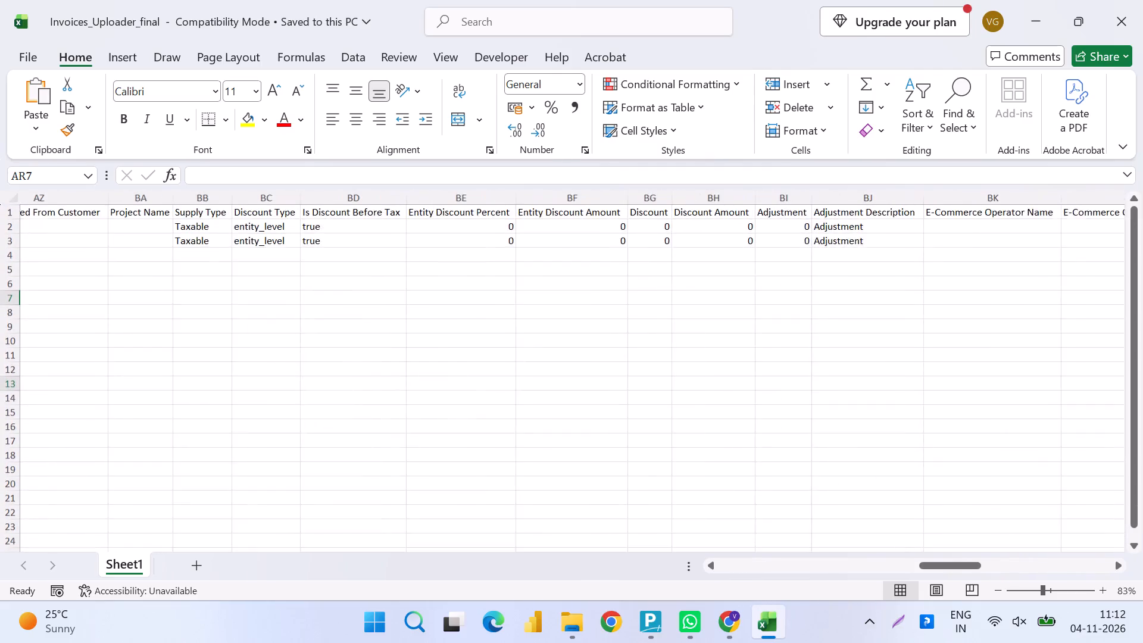
scroll(721, 299, "right", 8)
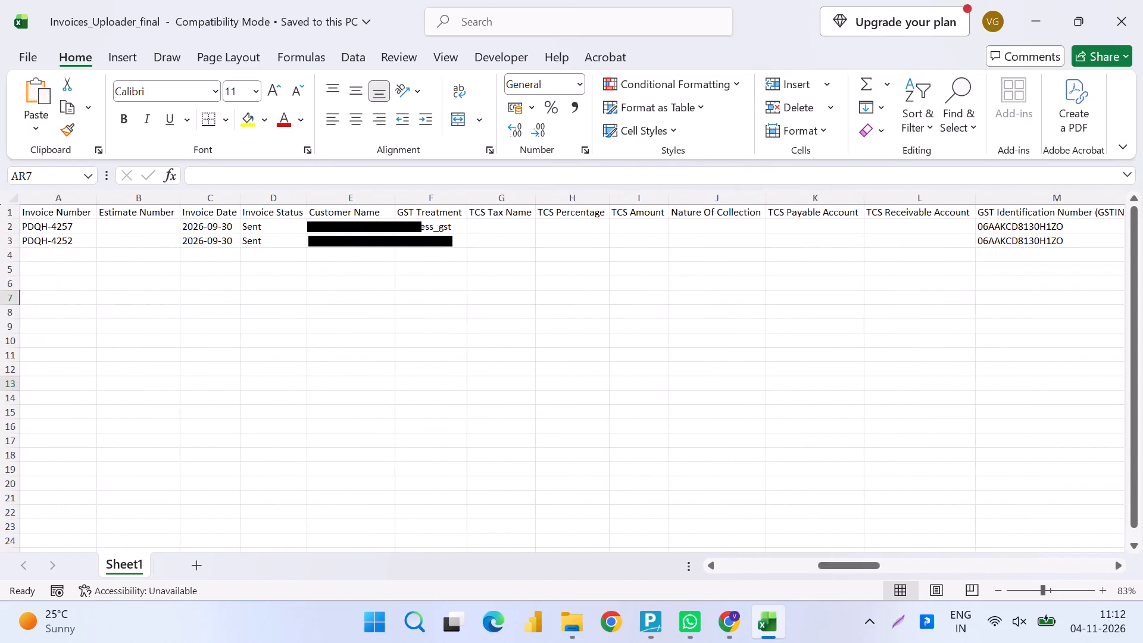
scroll(721, 299, "left", 7)
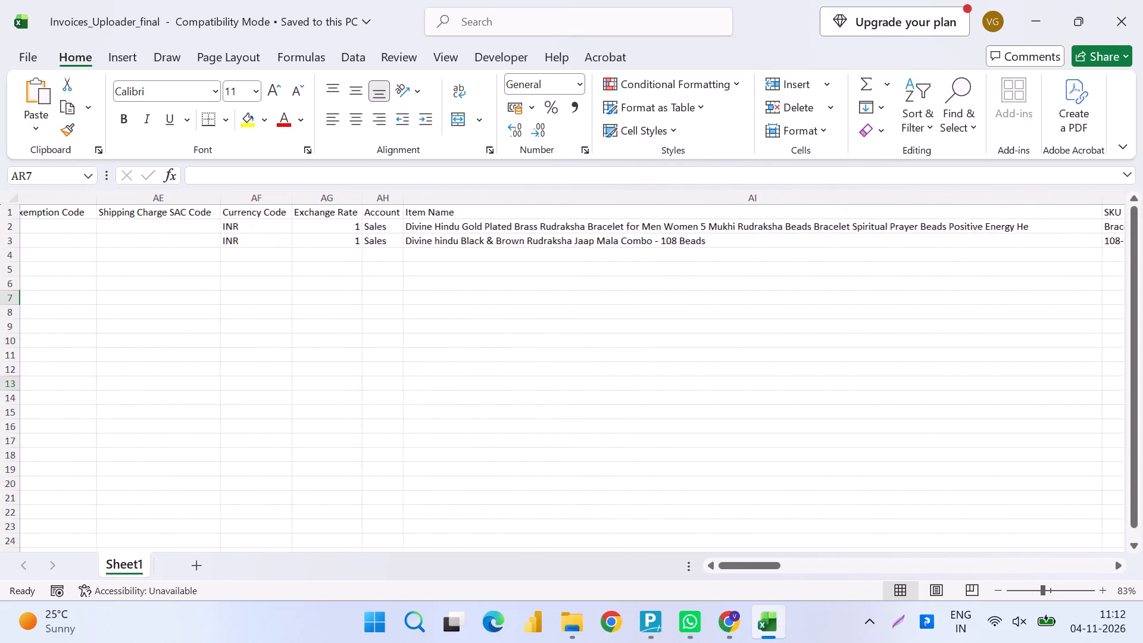
Save the Invoices_Uploader_final workbook again.
key("ctrl+s")
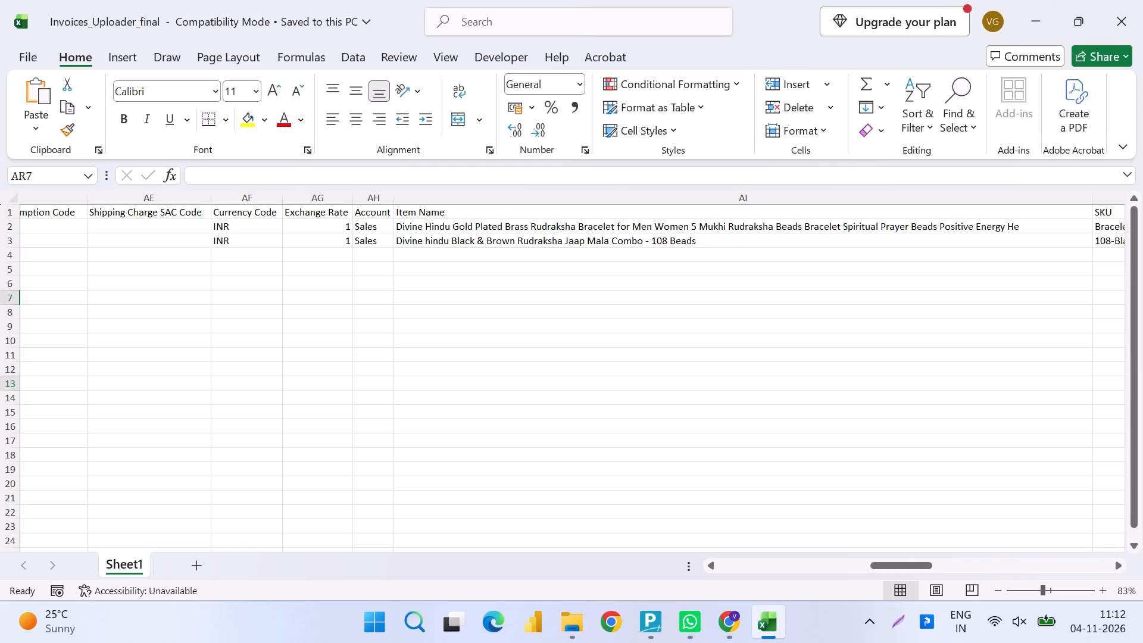
Examine the PDQH-4257 row cell by cell from the TCS Tax Name column through Item Price.
scroll(721, 299, "right", 6)
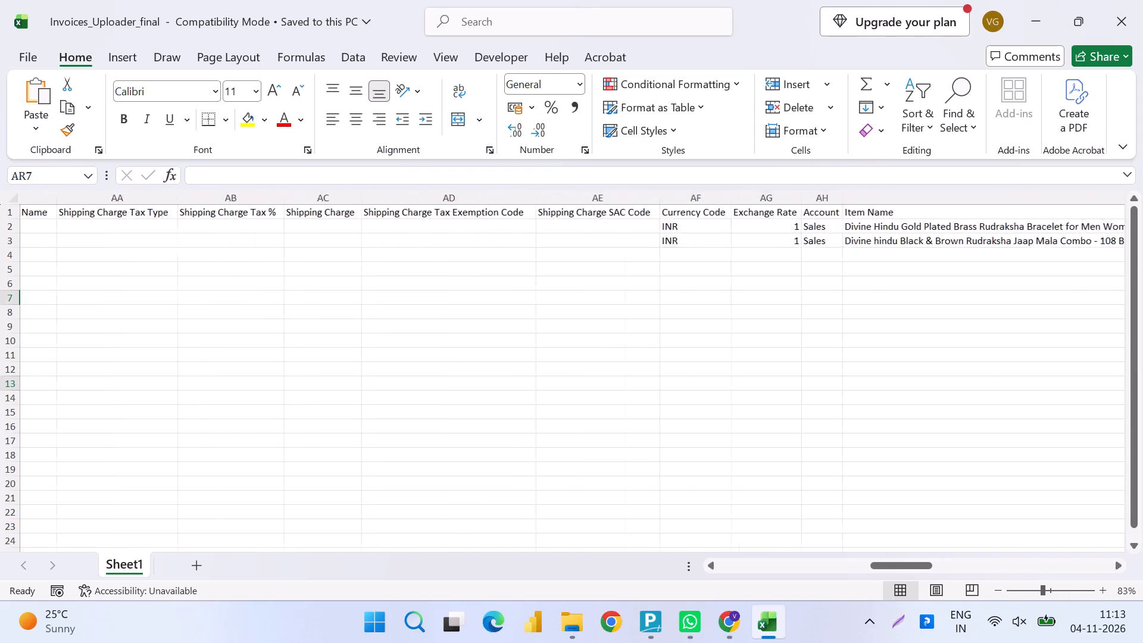
scroll(721, 299, "right", 8)
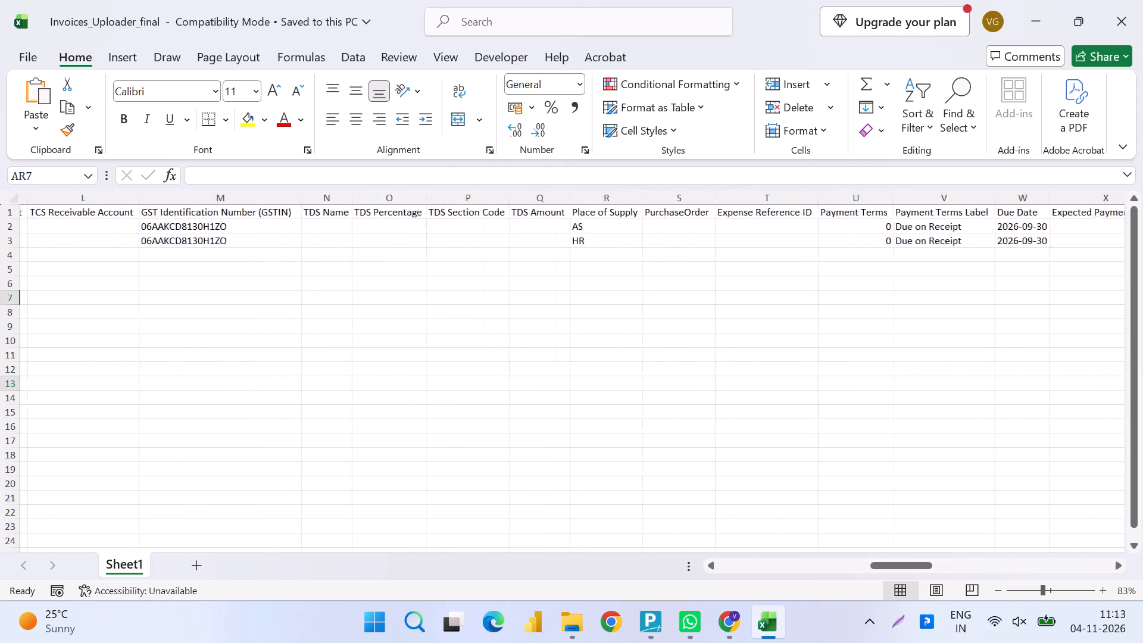
scroll(721, 299, "right", 3)
scroll(721, 299, "left", 1)
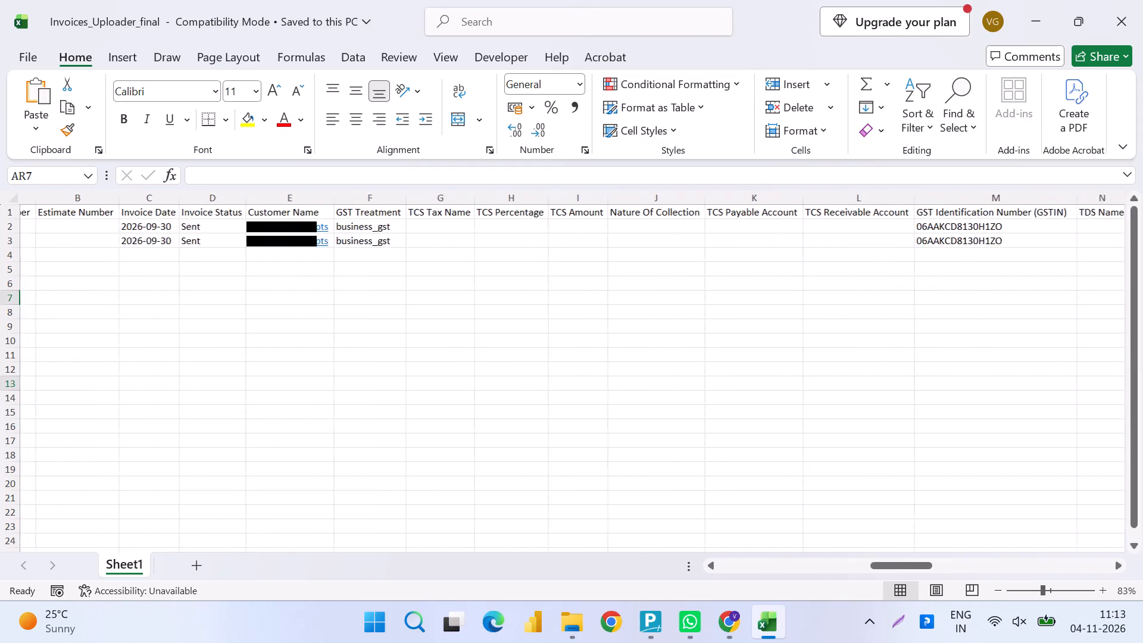
scroll(721, 299, "left", 1)
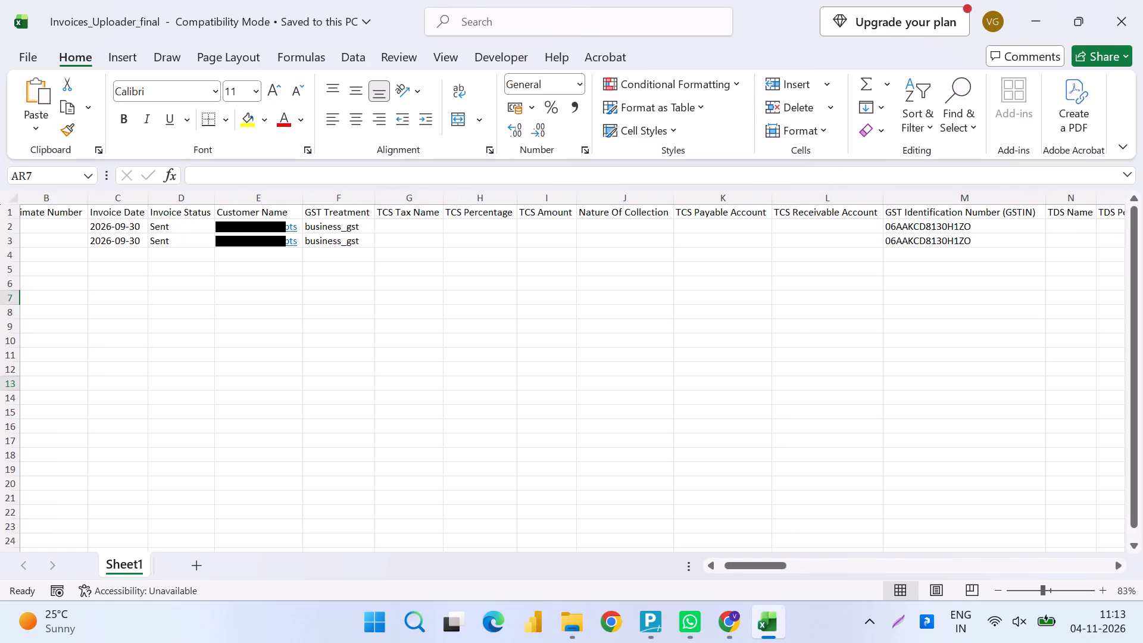
left_click(398, 231)
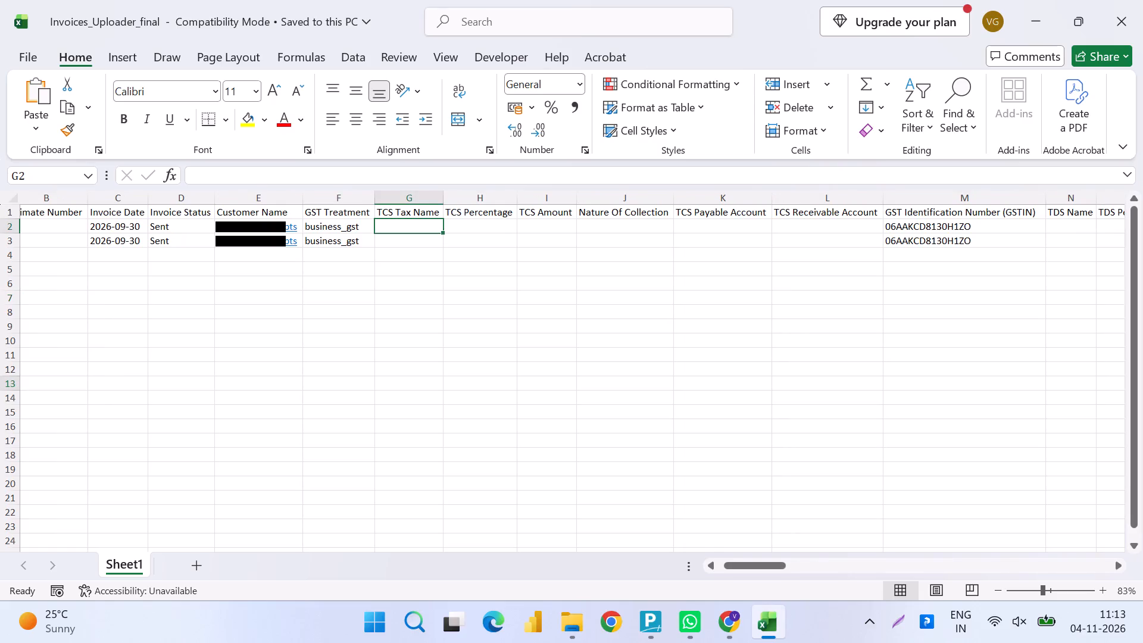
key("ctrl+Right")
key("Right")
key("Right")
key("Right")
key("Right")
key("Right")
key("Right")
key("Right")
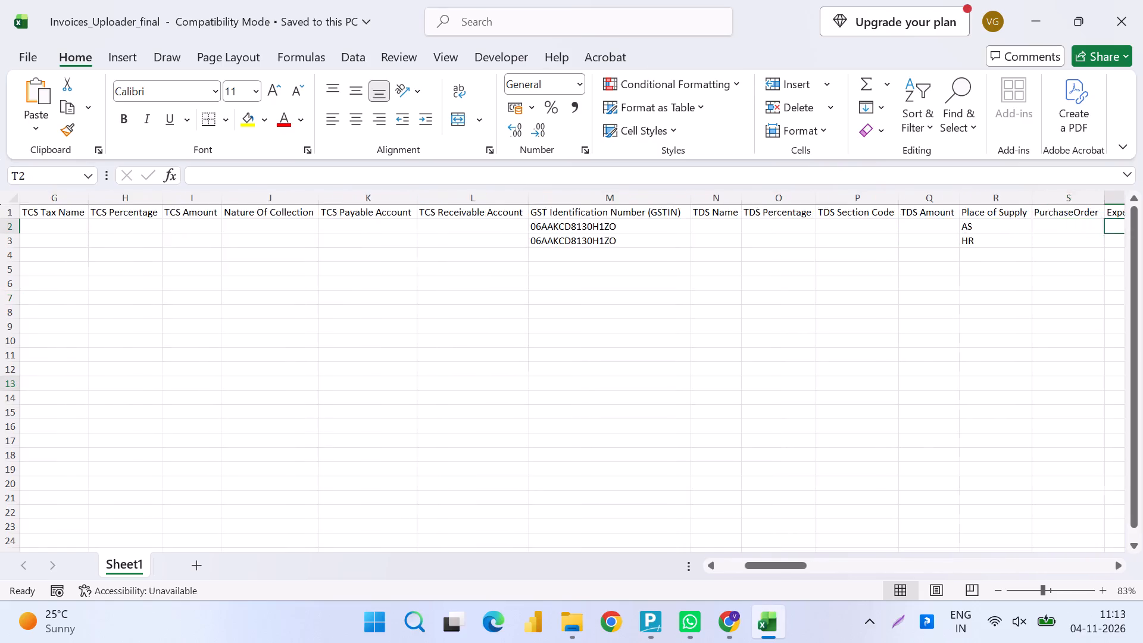
key("Right")
key("Right")
key("Right")
key("Right")
key("Right")
key("Right")
key("Right")
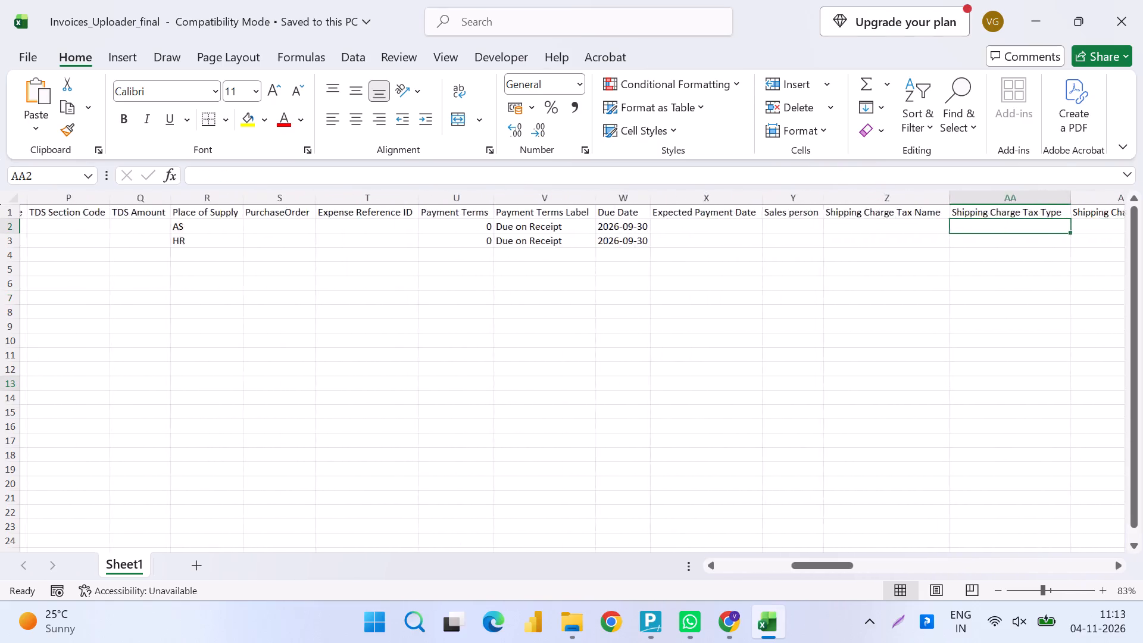
key("Right")
key("Right")
key("Right")
key("Right")
key("Right")
key("Right")
key("Right")
key("Right")
key("Right")
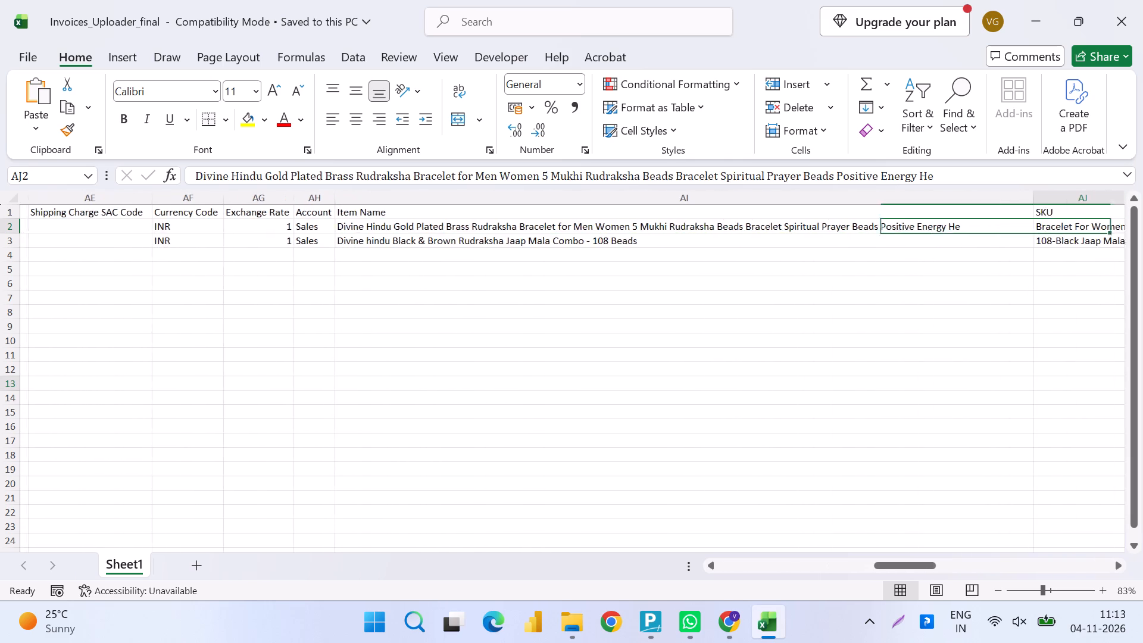
key("Right")
key("Right")
key("Right")
key("Right")
key("Right")
key("Right")
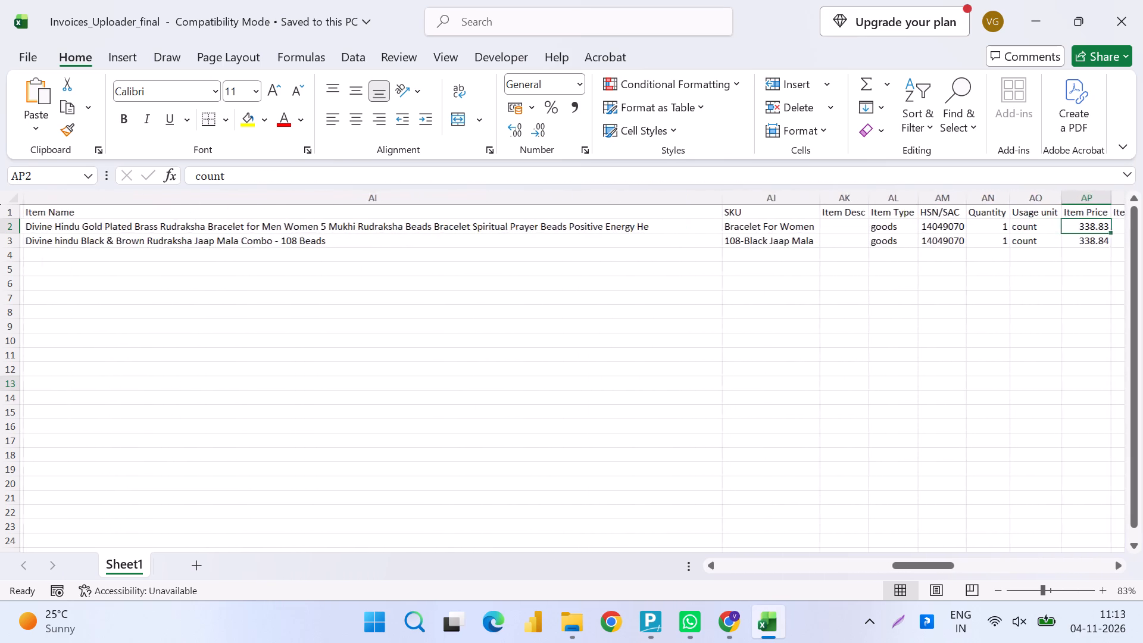
key("Right")
key("Right")
key("Left")
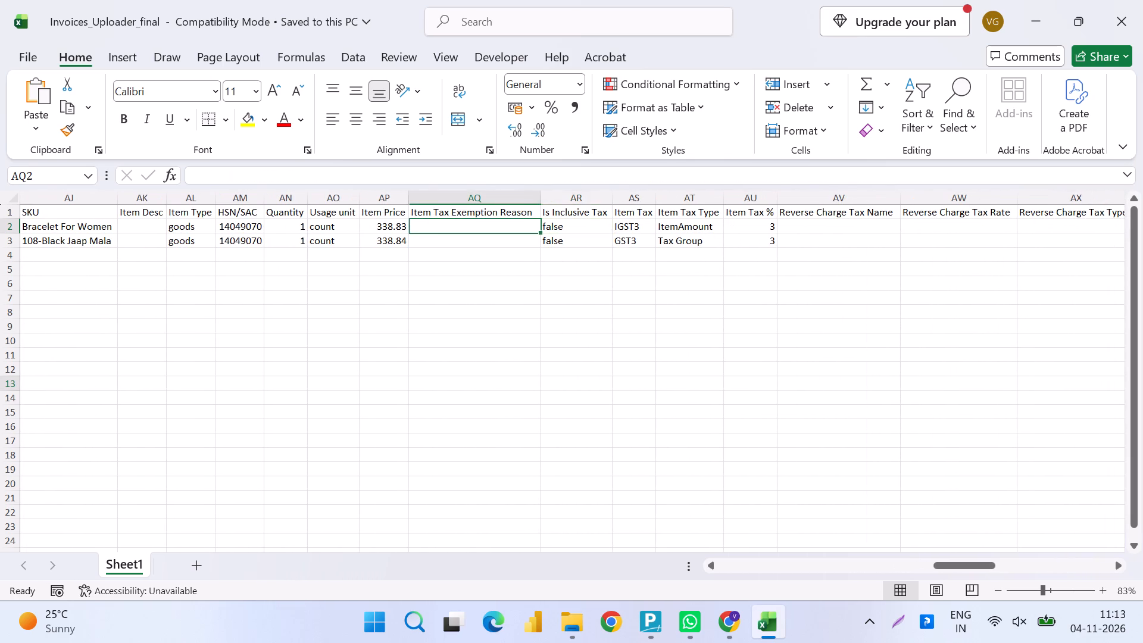
Examine the tax and reverse charge cells following Item Price in the PDQH-4257 row, returning to its Item Price cell.
key("Right")
key("Right")
key("Right")
key("Right")
key("Right")
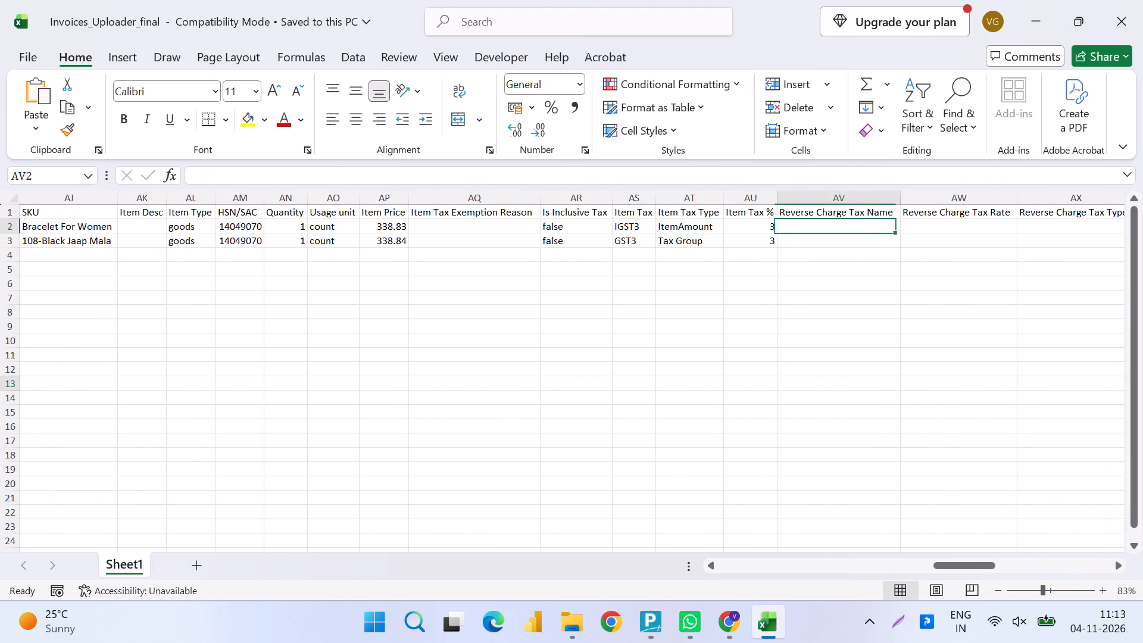
key("Right")
key("Right")
key("Right")
key("Left")
key("Left")
key("Left")
key("Left")
key("Left")
key("Left")
key("Left")
key("Left")
key("Left")
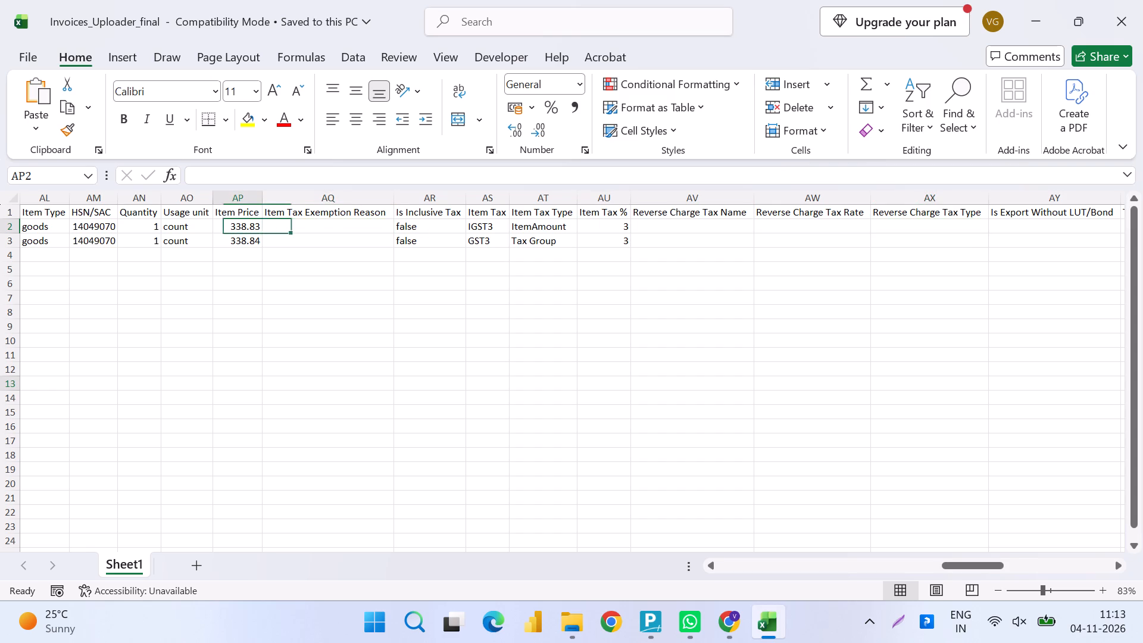
Examine the PDQH-4257 row from Item Price across the item tax, reverse charge, supply type and discount cells.
key("Right")
key("Right")
key("Right")
key("Right")
key("Right")
key("Right")
key("Right")
key("Right")
key("Right")
key("Right")
key("Right")
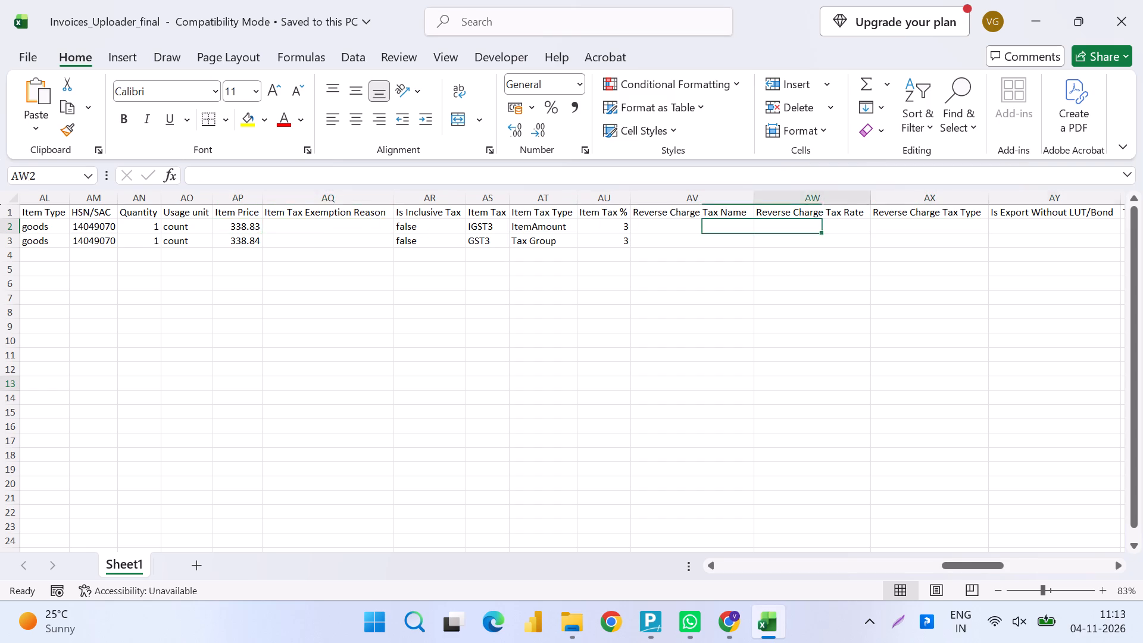
key("Right")
key("Right")
key("Right")
key("Right")
key("Right")
key("Right")
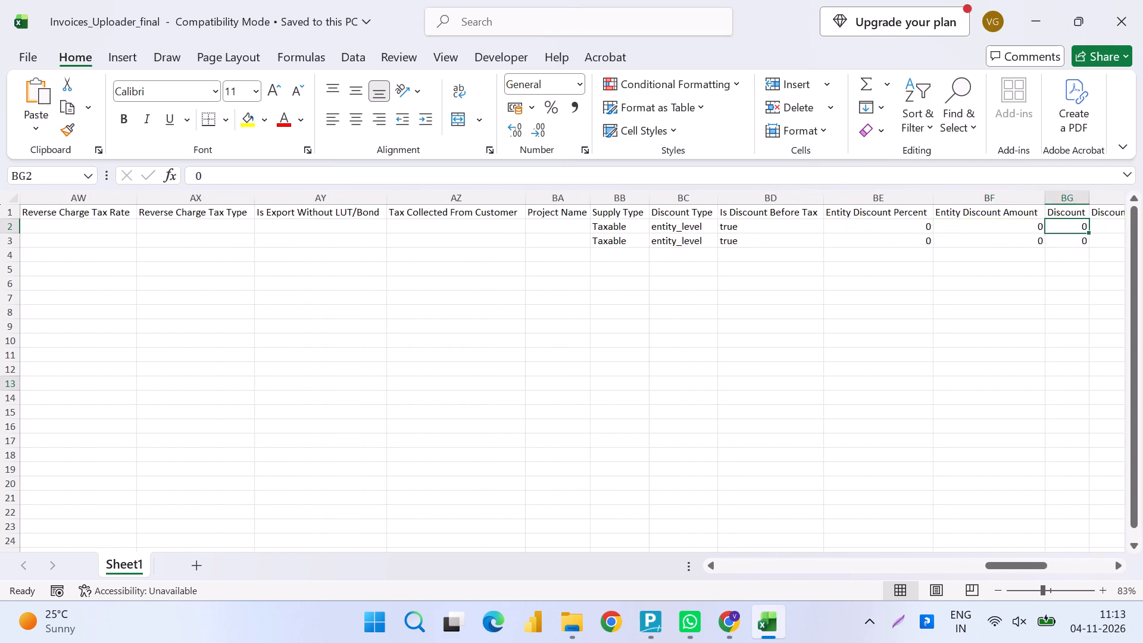
Examine the PDQH-4257 row's remaining adjustment, e-commerce, payment and template cells through Warehouse Name, returning to Adjustment.
key("Right")
key("Right")
key("Right")
key("Right")
key("Right")
key("Right")
key("Right")
key("Right")
key("Right")
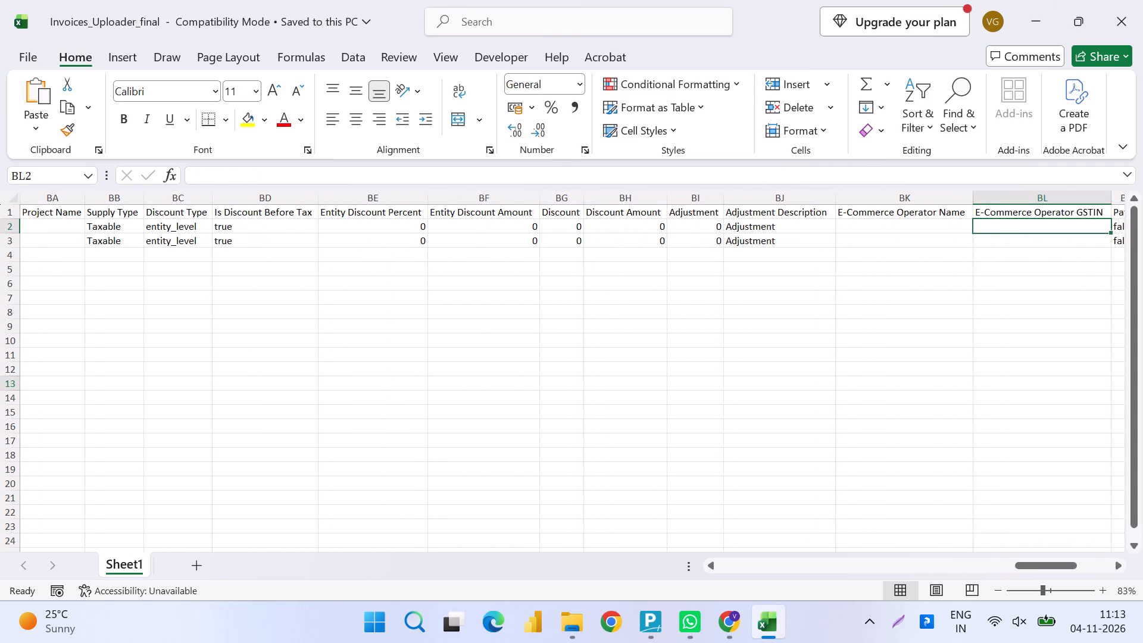
key("Right")
key("Right")
key("Right")
key("Right")
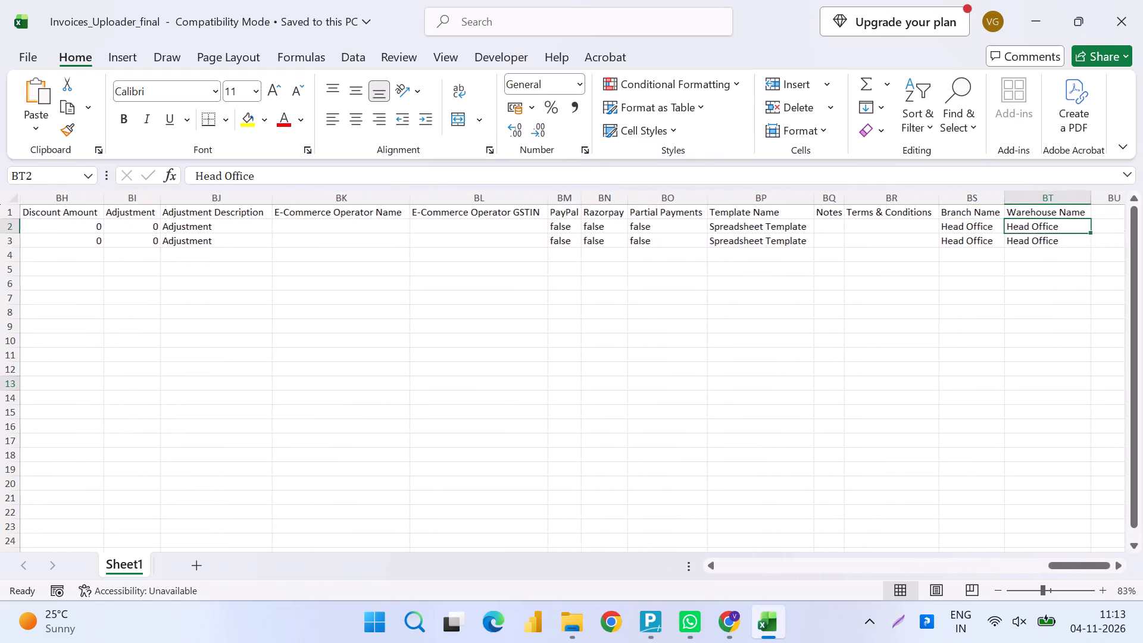
key("Right")
key("Left")
key("Left")
key("Left")
key("Left")
key("Left")
key("Left")
key("Left")
key("Left")
key("Left")
key("Left")
key("Left")
key("Left")
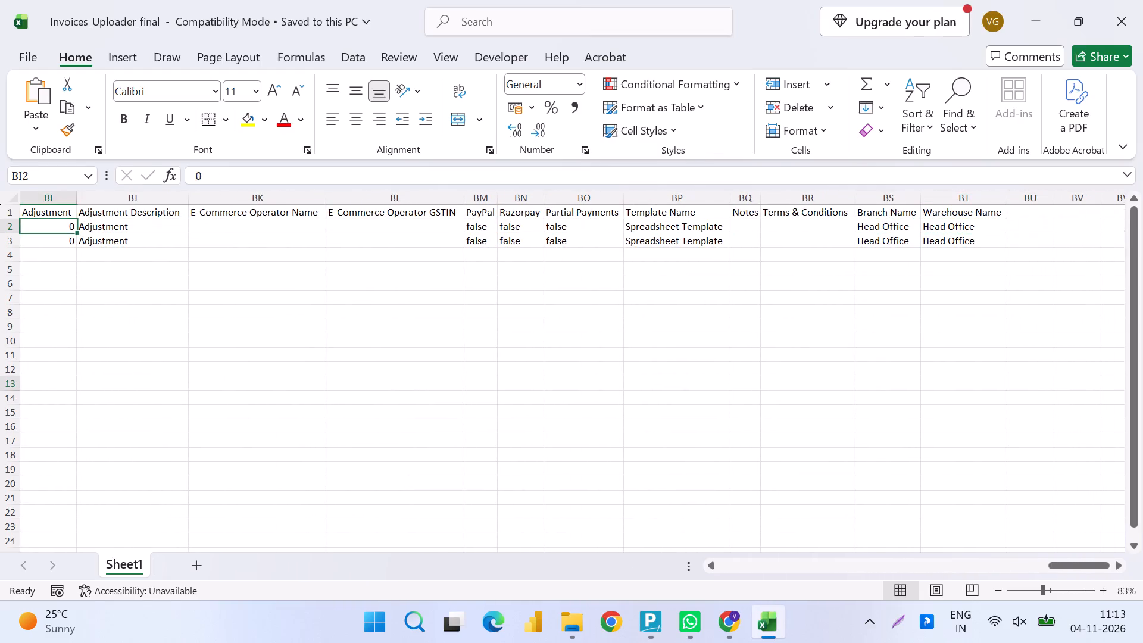
Enter 0 as the TCS Amount for invoice PDQH-4257.
key("ctrl+Left")
key("ctrl+Left")
key("ctrl+Left")
key("ctrl+Left")
key("ctrl+Left")
key("ctrl+Left")
key("ctrl+Left")
key("ctrl+Left")
key("ctrl+Left")
key("ctrl+Left")
key("ctrl+Left")
key("ctrl+Left")
key("ctrl+Left")
key("ctrl+Left")
key("ctrl+Left")
key("ctrl+Left")
key("ctrl+Left")
key("ctrl+Left")
key("ctrl+Left")
key("ctrl+Left")
key("Right")
key("Right")
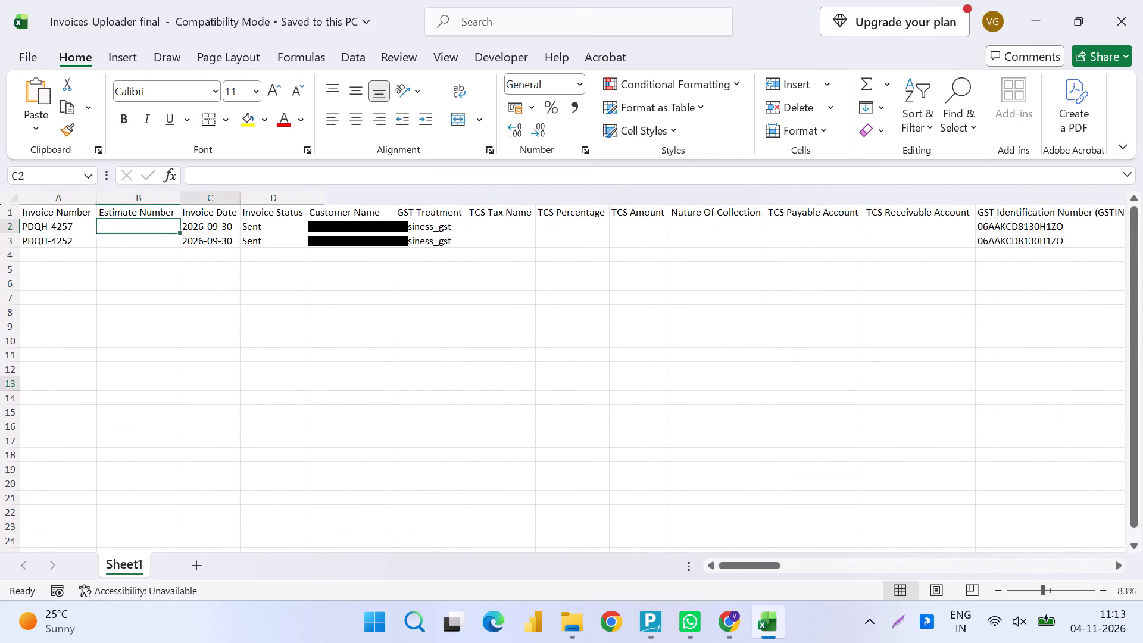
key("Right")
key("Right")
key("Right")
key("Right")
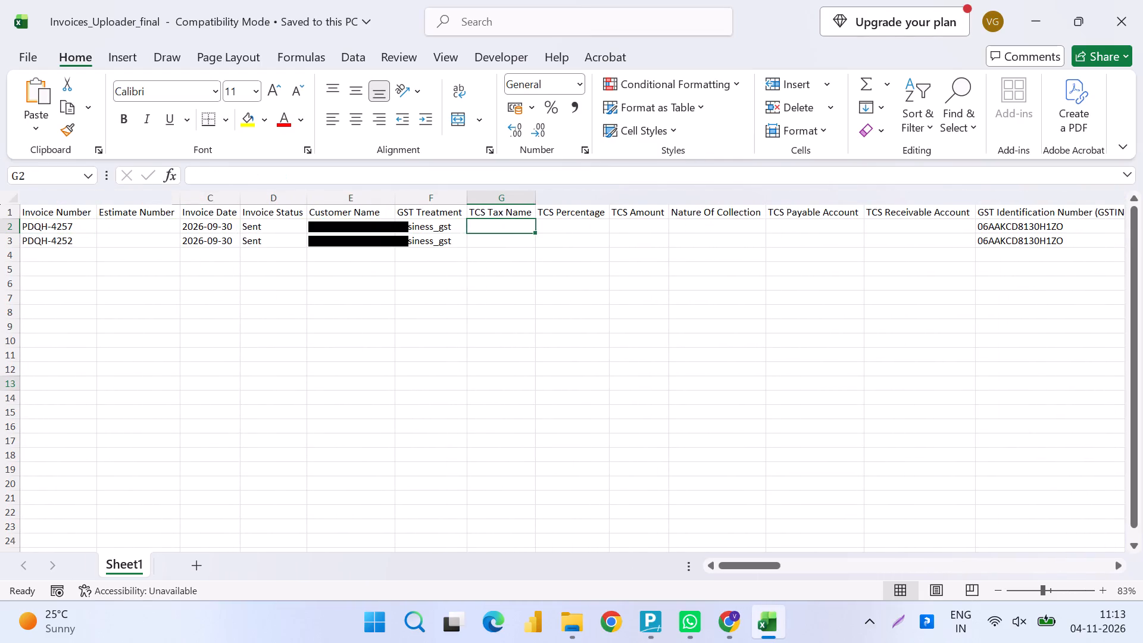
key("Up")
key("Right")
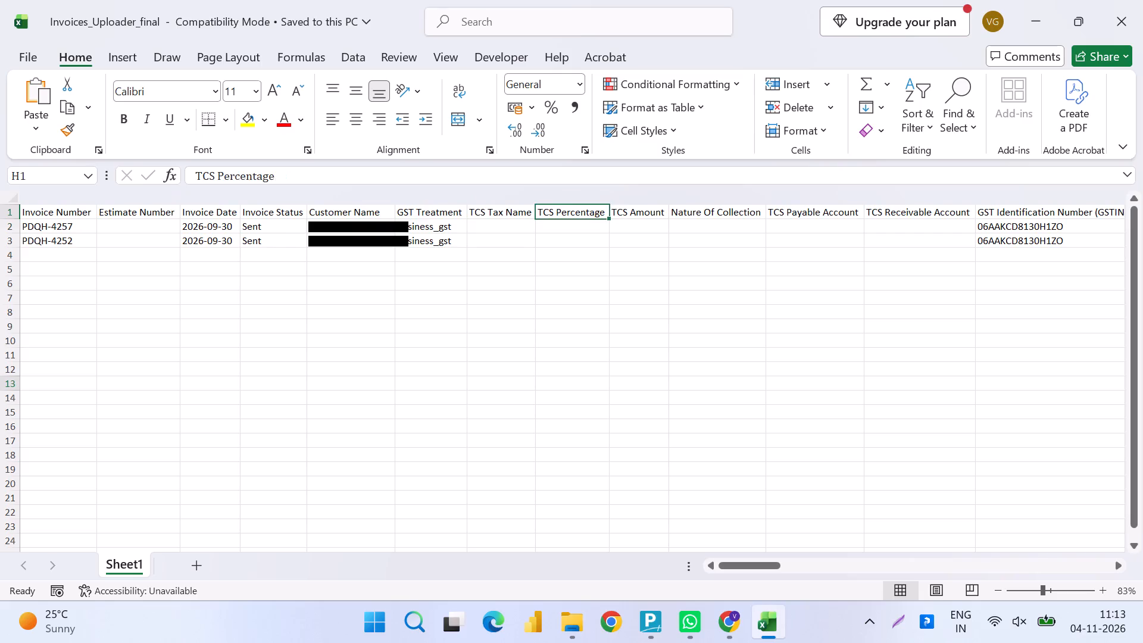
key("Right")
key("Down")
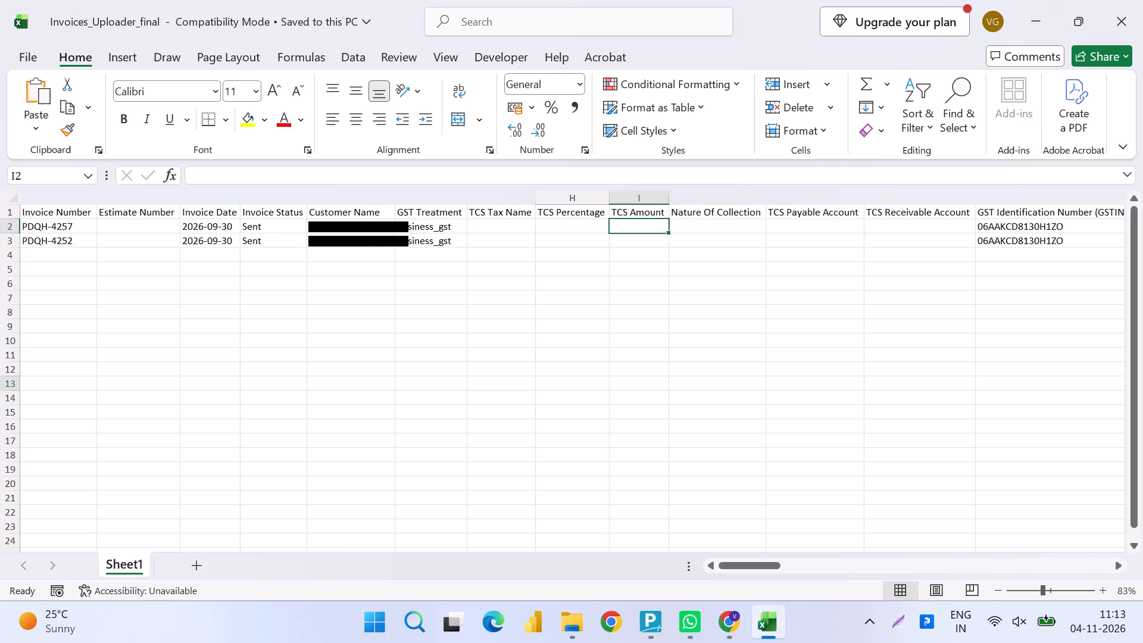
key("shift+Down")
key("0")
key("Return")
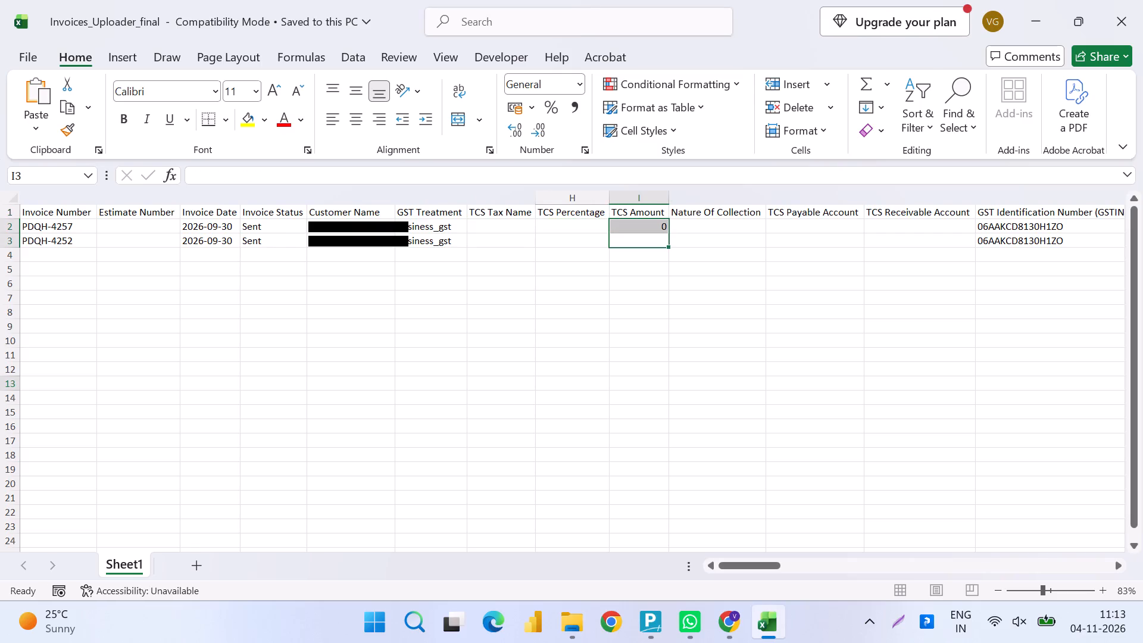
key("minus")
key("Escape")
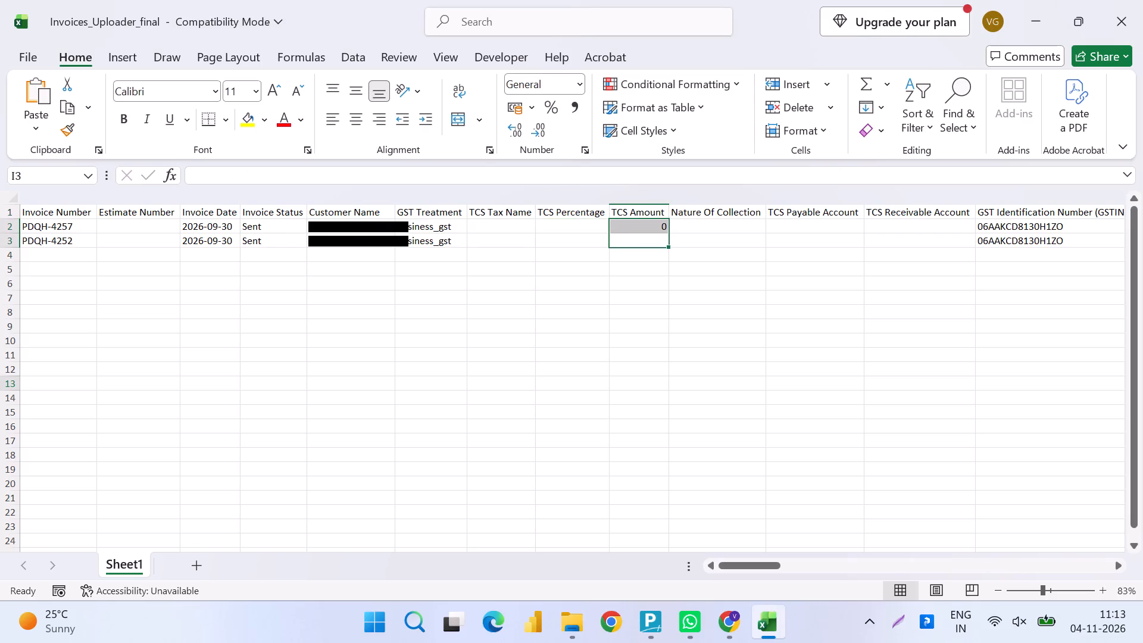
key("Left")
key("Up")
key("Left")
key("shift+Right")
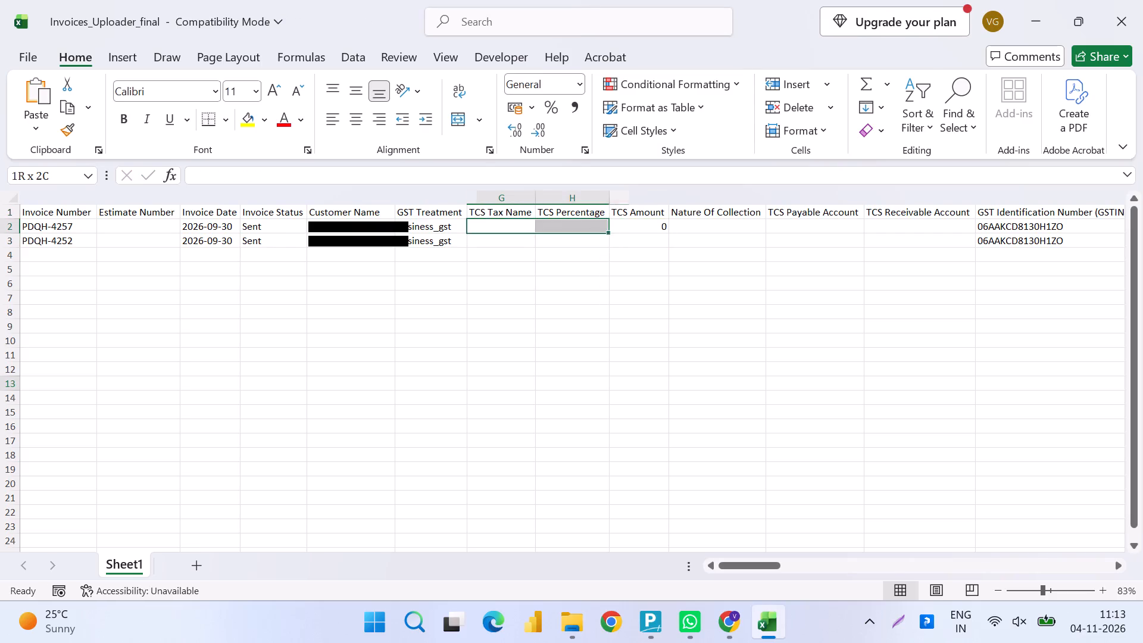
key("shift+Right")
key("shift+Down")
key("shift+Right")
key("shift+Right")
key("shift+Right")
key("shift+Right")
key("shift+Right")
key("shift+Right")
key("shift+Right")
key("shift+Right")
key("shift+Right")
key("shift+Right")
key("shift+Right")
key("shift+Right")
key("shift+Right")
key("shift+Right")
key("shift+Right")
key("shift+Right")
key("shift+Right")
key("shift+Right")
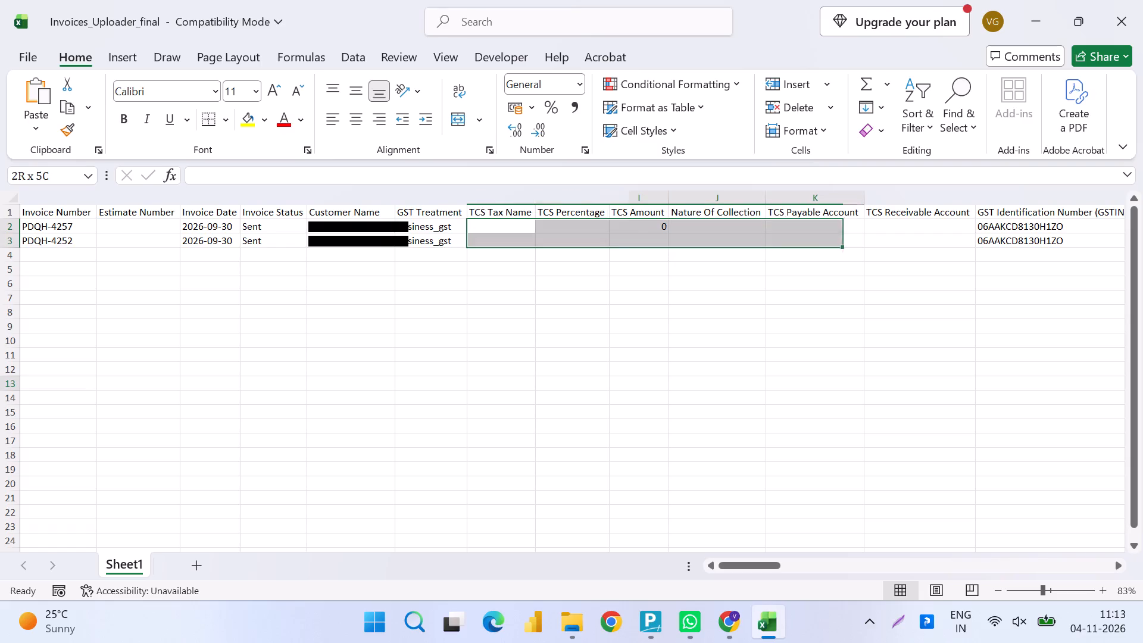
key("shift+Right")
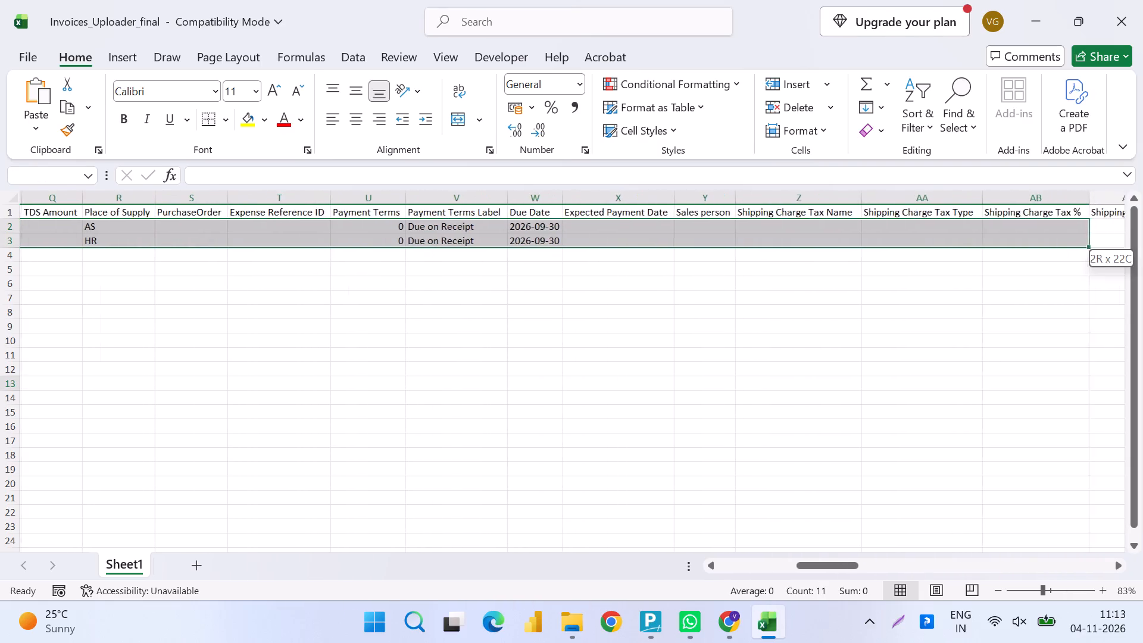
Examine both invoice rows together from Invoice Date across the item, tax and discount cells through E-Commerce Operator GSTIN.
key("ctrl+Left")
key("ctrl+Left")
key("ctrl+Left")
key("ctrl+Left")
key("ctrl+Left")
key("ctrl+Left")
key("ctrl+Left")
key("ctrl+Left")
key("ctrl+Left")
key("ctrl+Left")
key("ctrl+Left")
key("ctrl+Left")
key("ctrl+Left")
key("ctrl+Left")
key("ctrl+Left")
key("ctrl+Left")
key("ctrl+Left")
key("Right")
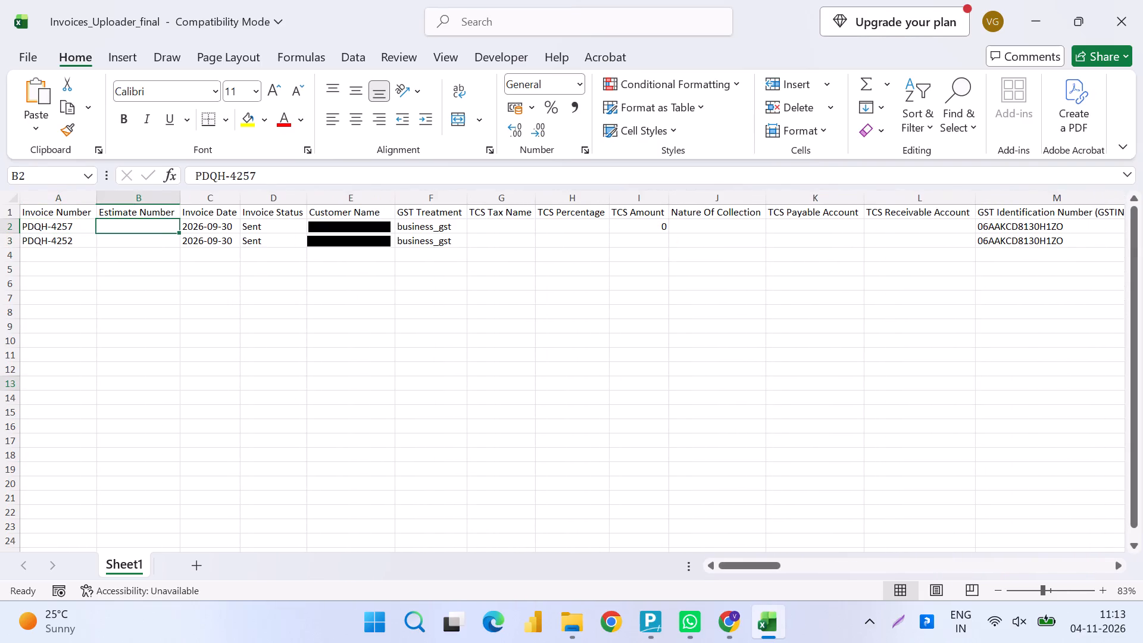
key("Right")
key("shift+Right")
key("shift+Down")
key("shift+Right")
key("shift+Right")
key("shift+Right")
key("shift+Right")
key("shift+Right")
key("shift+Right")
key("shift+Right")
key("shift+Right")
key("shift+Right")
key("shift+Right")
key("shift+Right")
key("shift+Right")
key("shift+Right")
key("shift+Right")
key("shift+Right")
key("shift+Right")
key("shift+Right")
key("shift+Right")
key("shift+Right")
key("shift+Right")
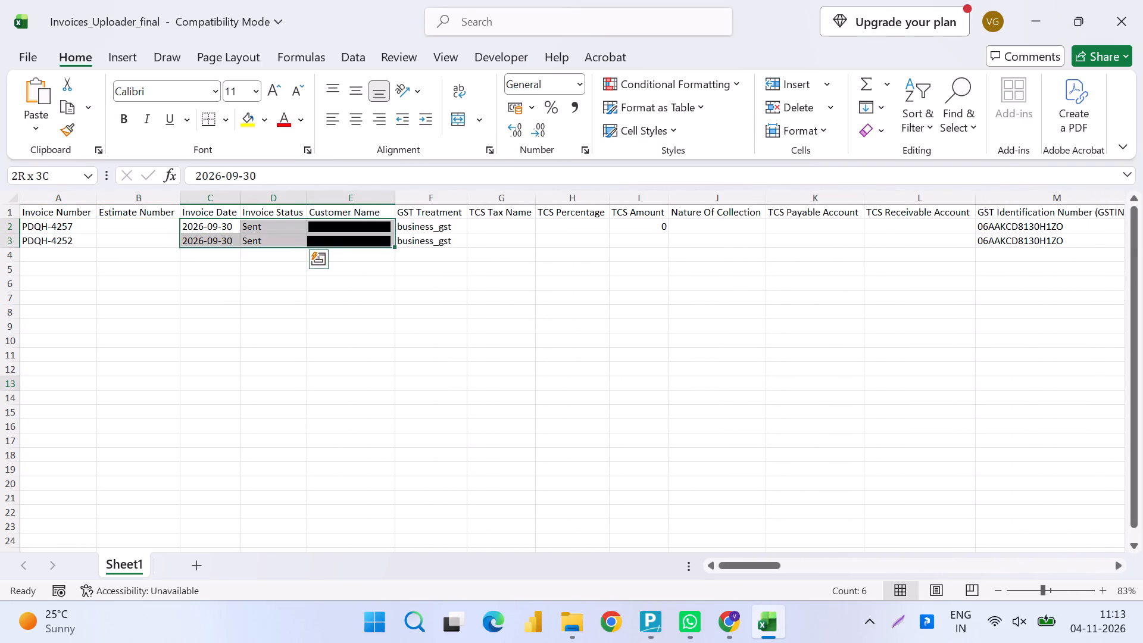
key("shift+Right")
key("shift+Right")
key("shift+Right")
key("shift+Right")
key("shift+Right")
key("shift+Right")
key("shift+Right")
key("shift+Right")
key("shift+Right")
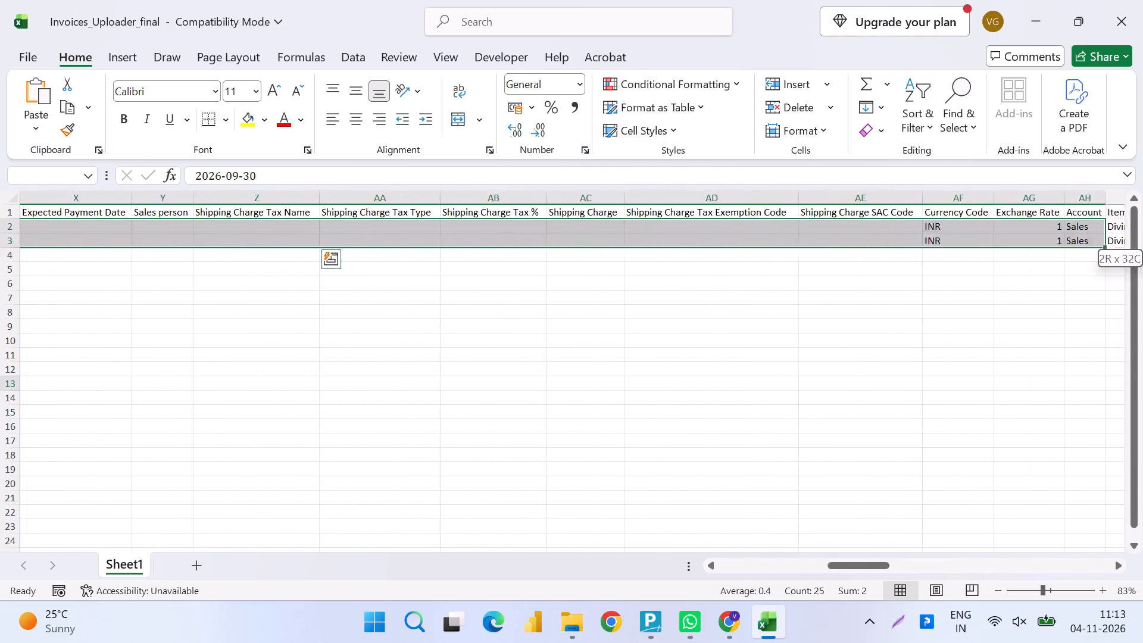
key("shift+Right")
key("shift+Right")
key("shift+Right")
key("shift+Right")
key("shift+Right")
key("shift+Right")
key("shift+Right")
key("shift+Right")
key("shift+Right")
key("shift+Right")
key("shift+Right")
key("shift+Right")
key("shift+Right")
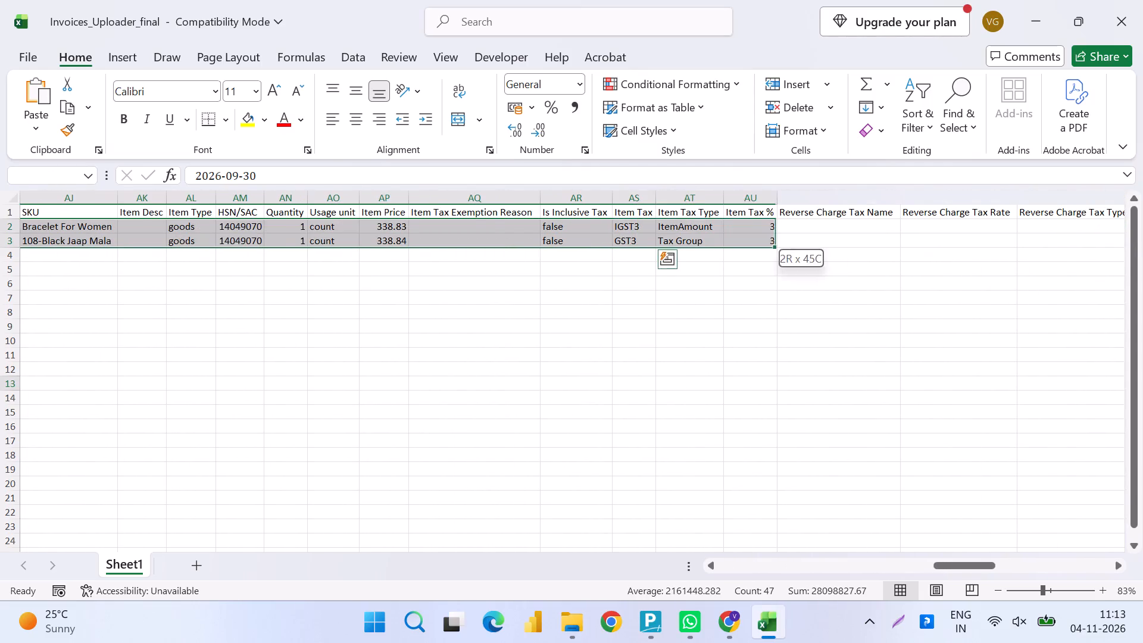
key("shift+Right")
key("shift+Right")
key("shift+Right")
key("shift+Right")
key("shift+Right")
key("shift+Right")
key("shift+Right")
key("shift+Right")
key("shift+Right")
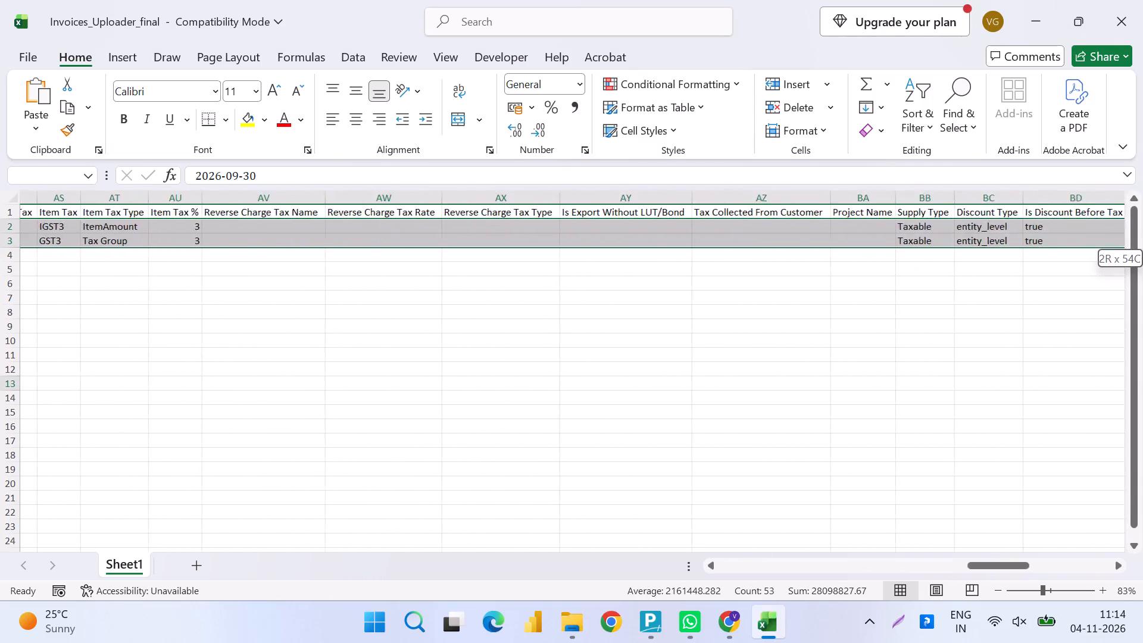
key("shift+Right")
key("shift+Right")
key("shift+Right")
key("shift+Right")
key("shift+Right")
key("shift+Right")
key("shift+Right")
key("shift+Right")
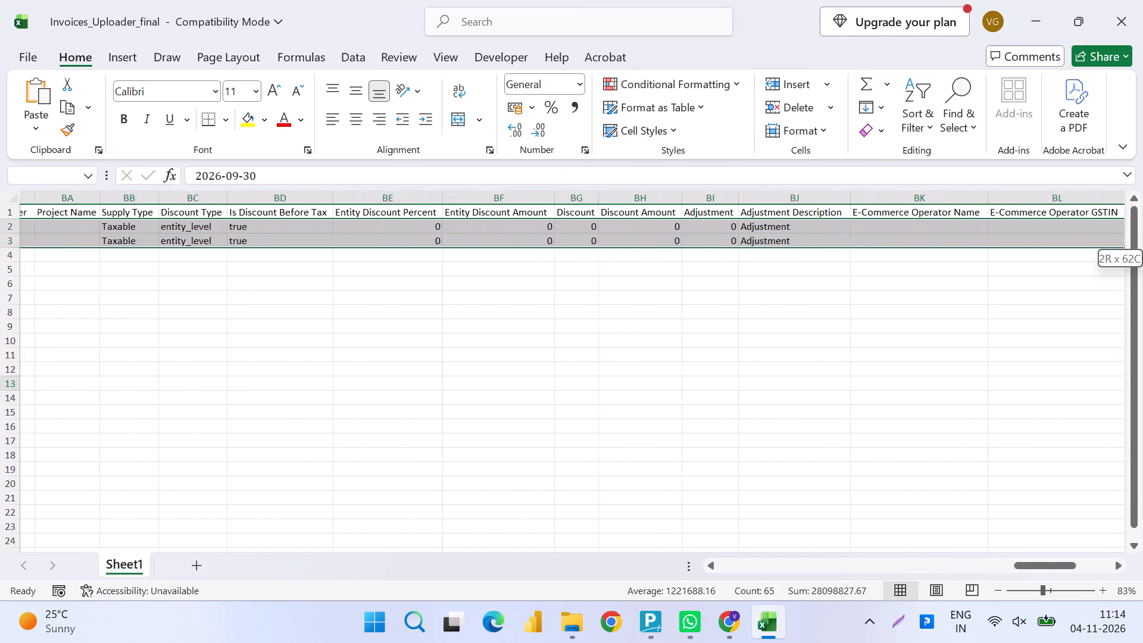
Examine the PDQH-4257 row's GST, TDS, place of supply, payment terms and due date cells through Shipping Charge Tax Exemption Code.
key("ctrl+Left")
key("Right")
key("Right")
key("Right")
key("Right")
key("Right")
key("Right")
key("Right")
key("Right")
key("Right")
key("Right")
key("Right")
key("Right")
key("Right")
key("Right")
key("Right")
key("Right")
key("Right")
key("Right")
key("Right")
key("Right")
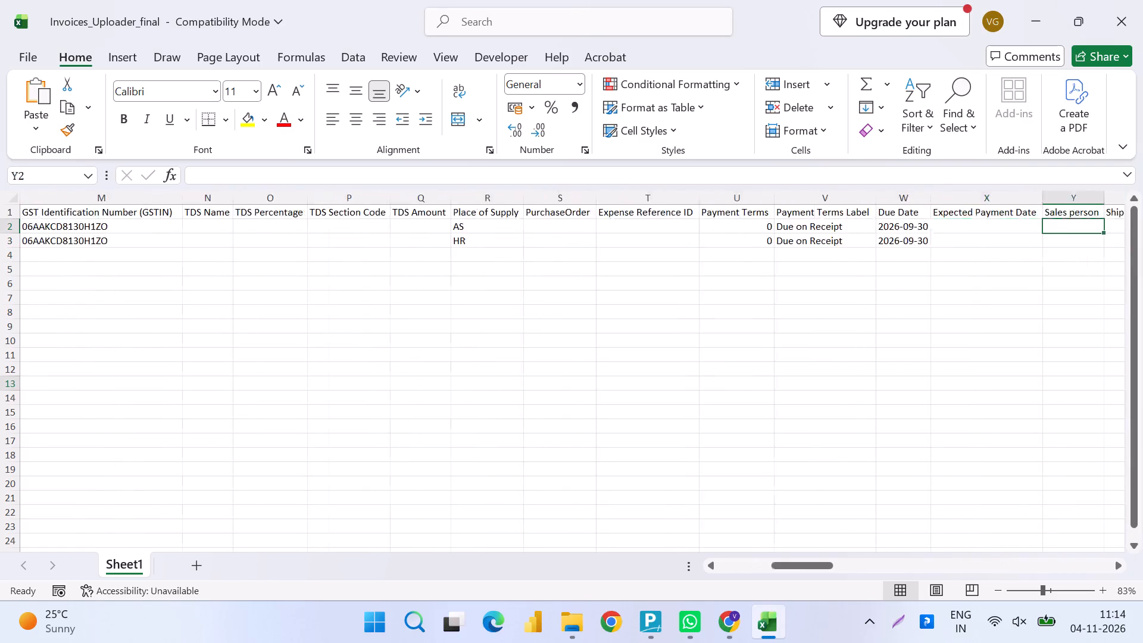
key("Right")
key("Right")
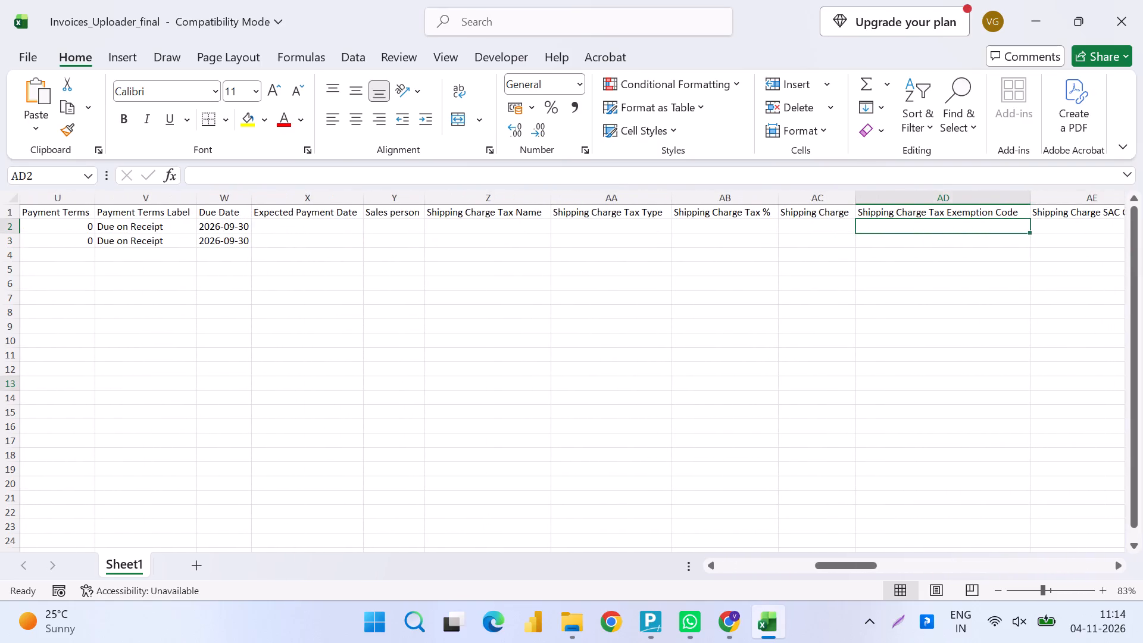
Recheck the PDQH-4257 row from Place of Supply across the shipping and item cells to Is Inclusive Tax, returning to Item Price.
key("Left")
key("Left")
key("Left")
key("Left")
key("Left")
key("Left")
key("Left")
key("Left")
key("Left")
key("Left")
key("Left")
key("Left")
key("Left")
key("Left")
key("Right")
key("Right")
key("Right")
key("Right")
key("Right")
key("Right")
key("Right")
key("Right")
key("Right")
key("Right")
key("Right")
key("Right")
key("Right")
key("Right")
key("Right")
key("Right")
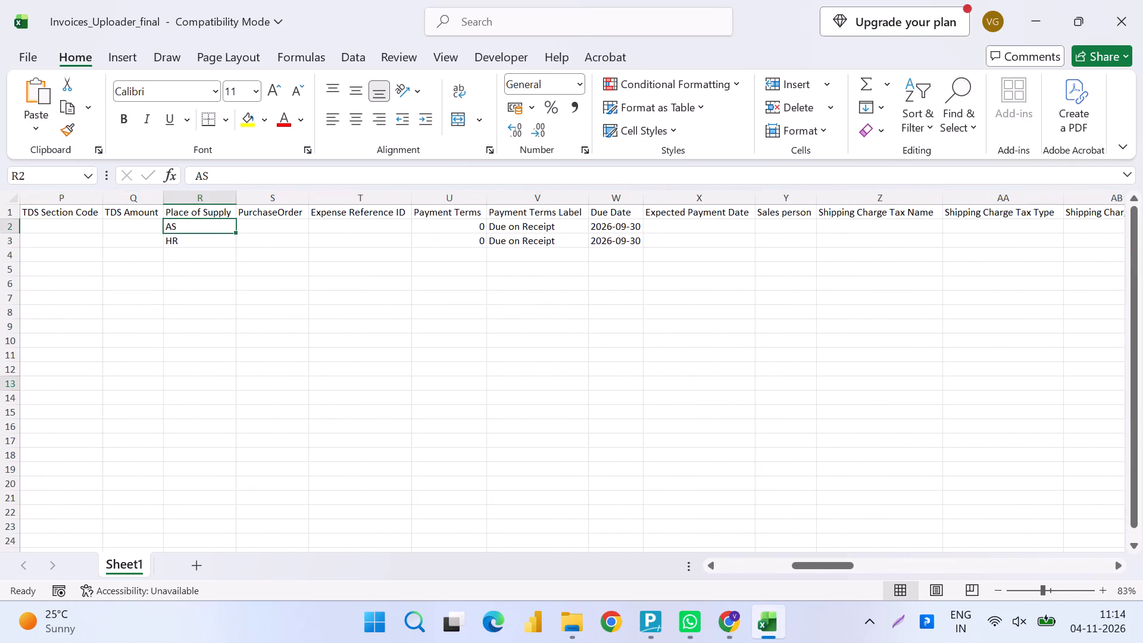
key("Right")
key("Right")
key("Right")
key("Right")
key("Right")
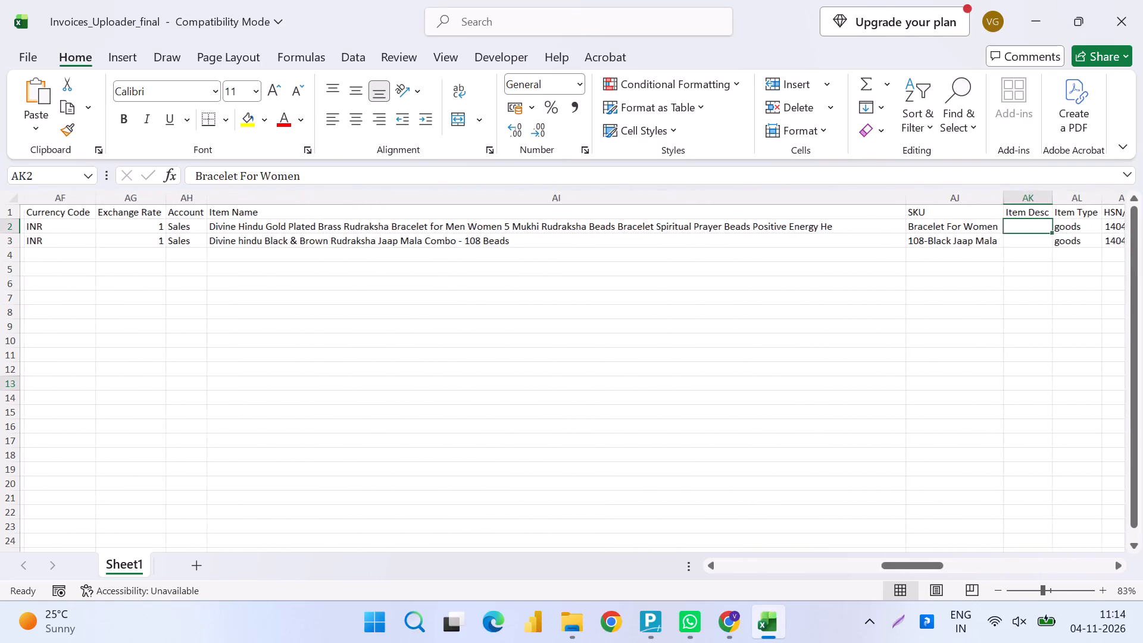
key("Right")
key("Right")
key("Right")
key("Right")
key("Right")
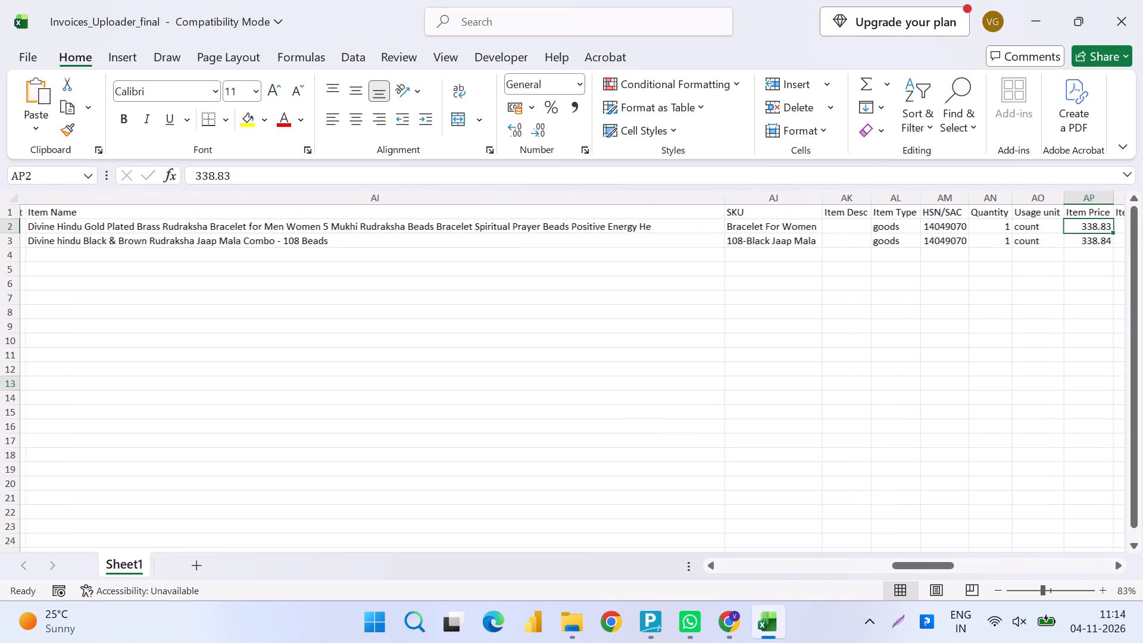
key("Right")
key("Right")
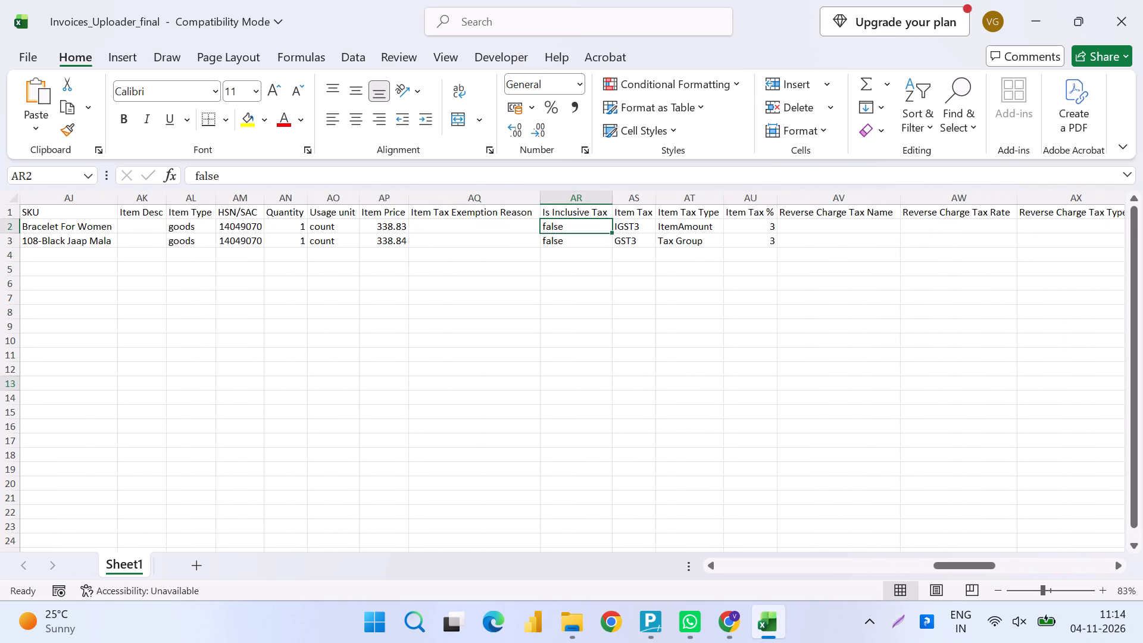
key("Left")
key("Left")
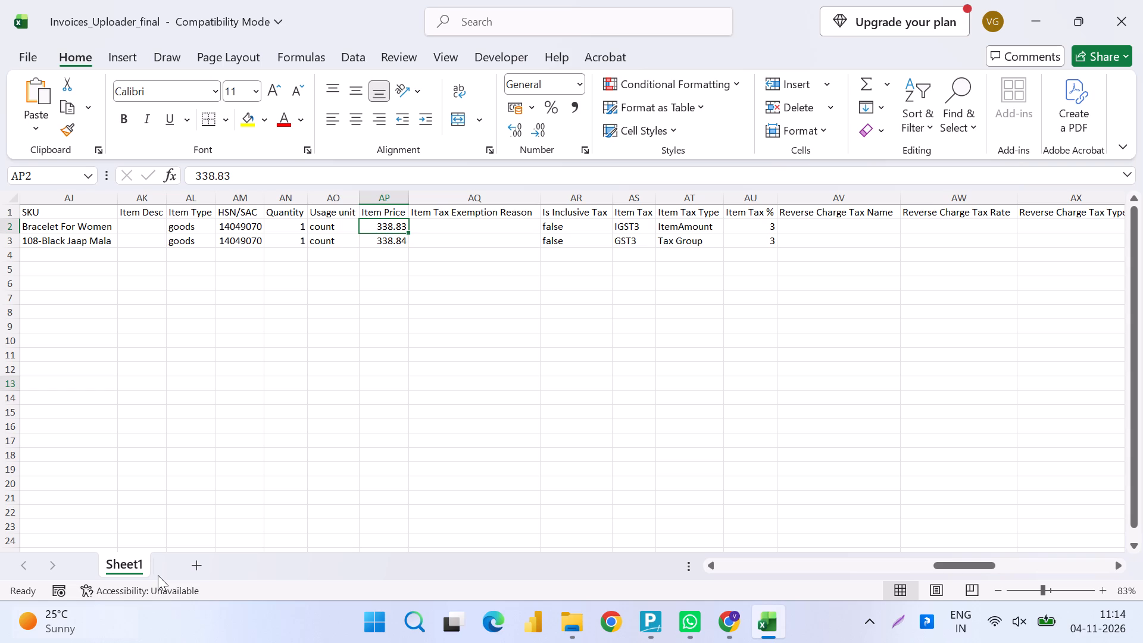
Save the Invoices_Uploader_final workbook.
key("ctrl+s")
key("ctrl+s")
key("ctrl+s")
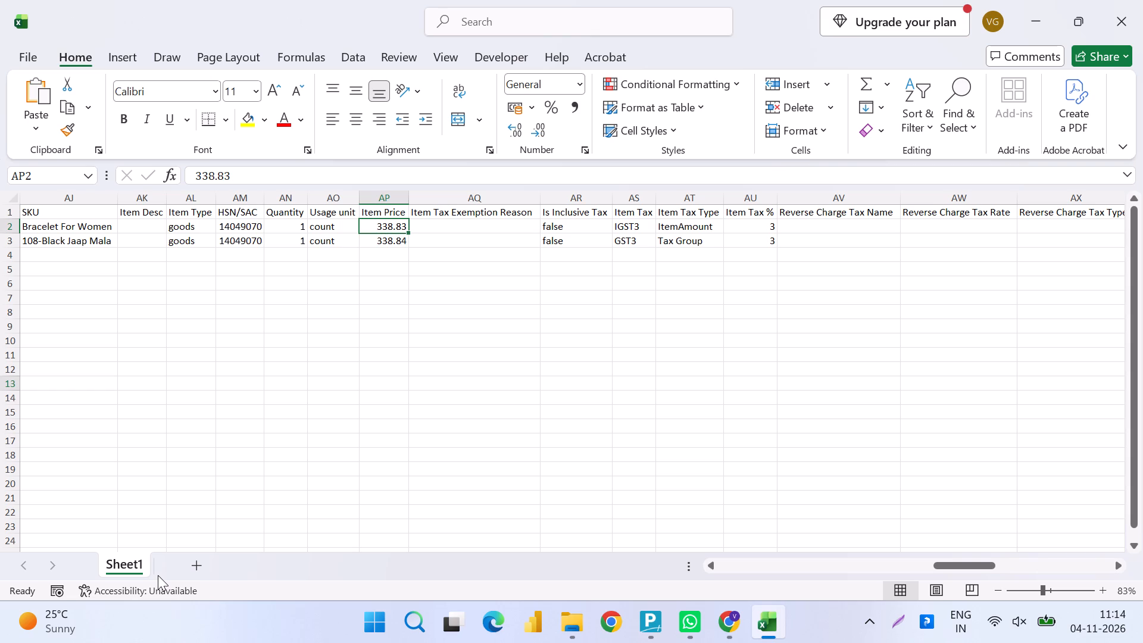
key("ctrl+s")
key("ctrl+s")
key("ctrl+s")
key("ctrl+s")
key("ctrl+s")
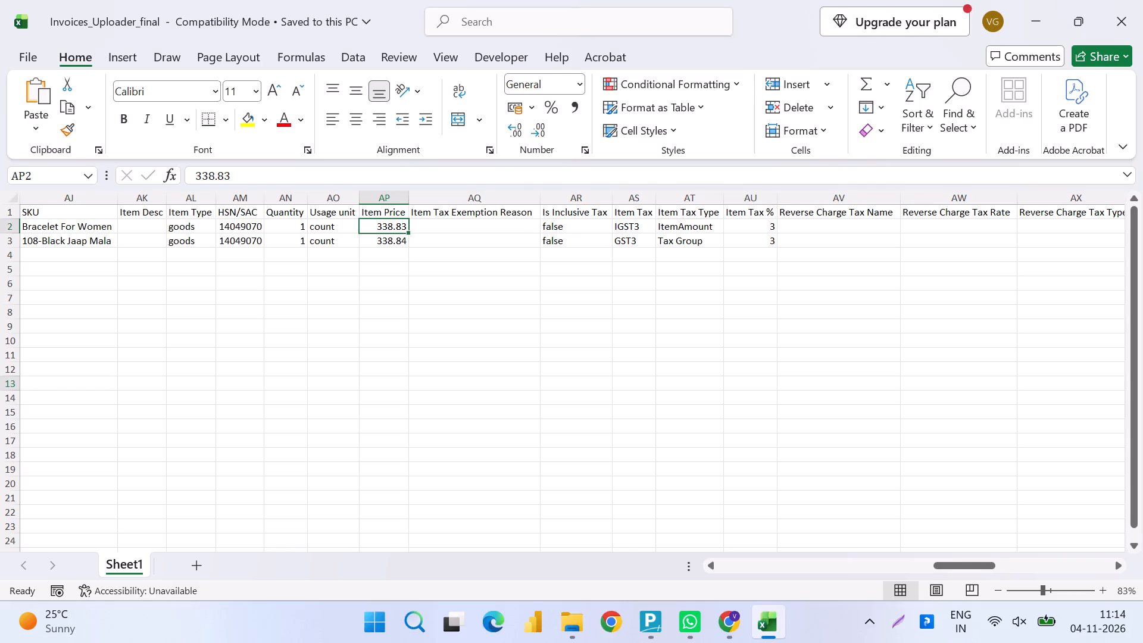
Fill all blank cells in both invoice rows, from TCS Tax Name through Warehouse Name, with 0 using a blanks-only selection.
scroll(333, 237, "right", 14)
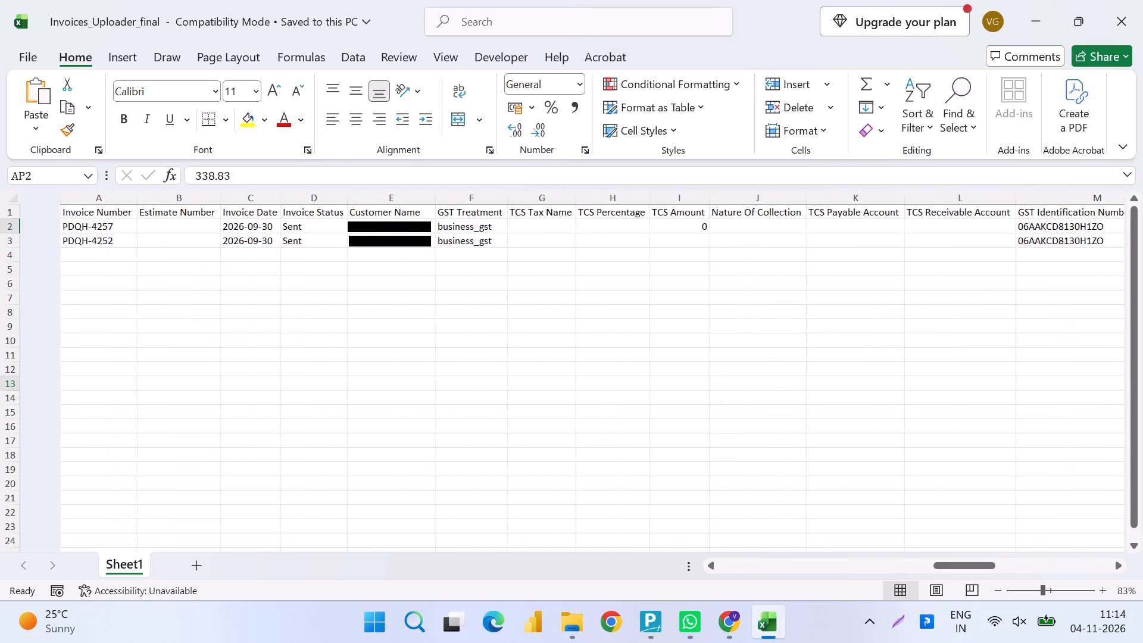
scroll(333, 237, "left", 6)
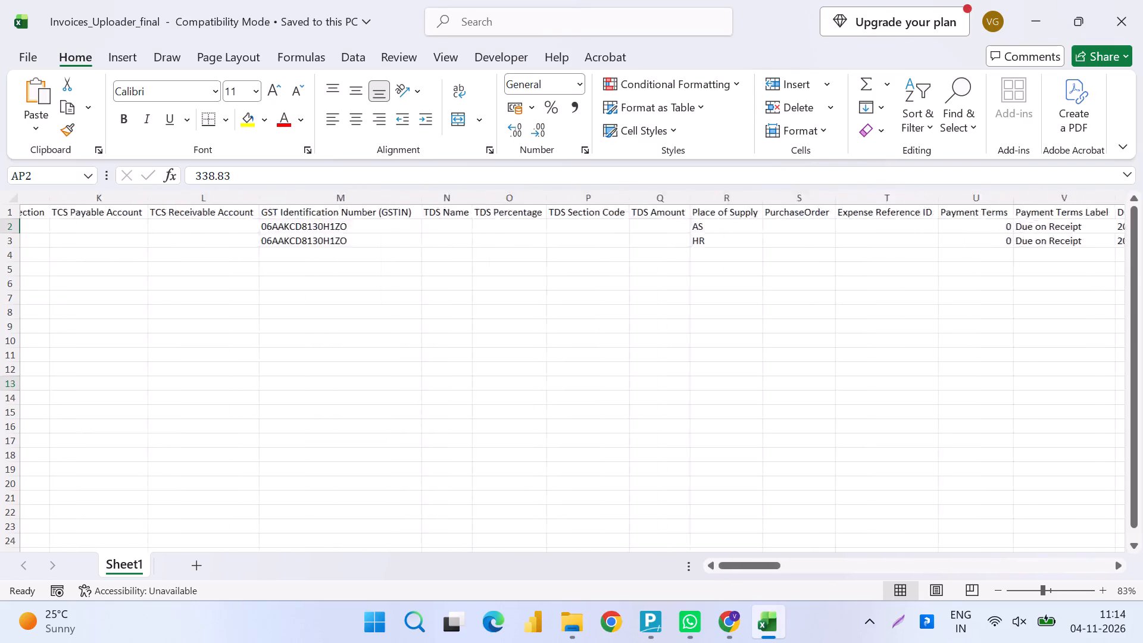
scroll(333, 237, "right", 6)
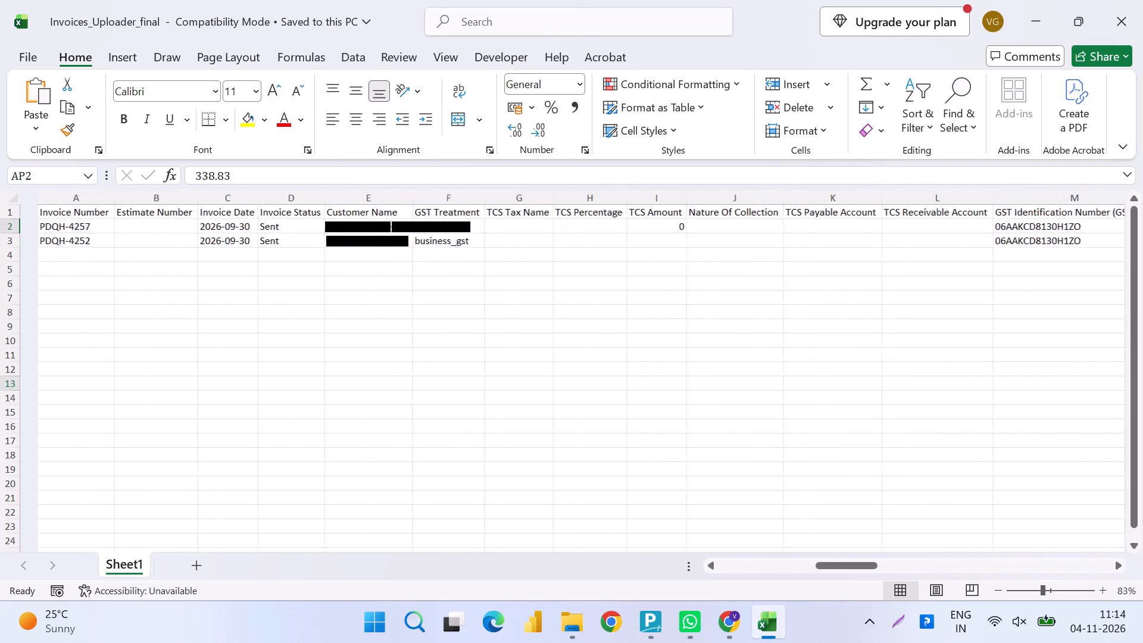
scroll(333, 237, "right", 2)
left_click(508, 226)
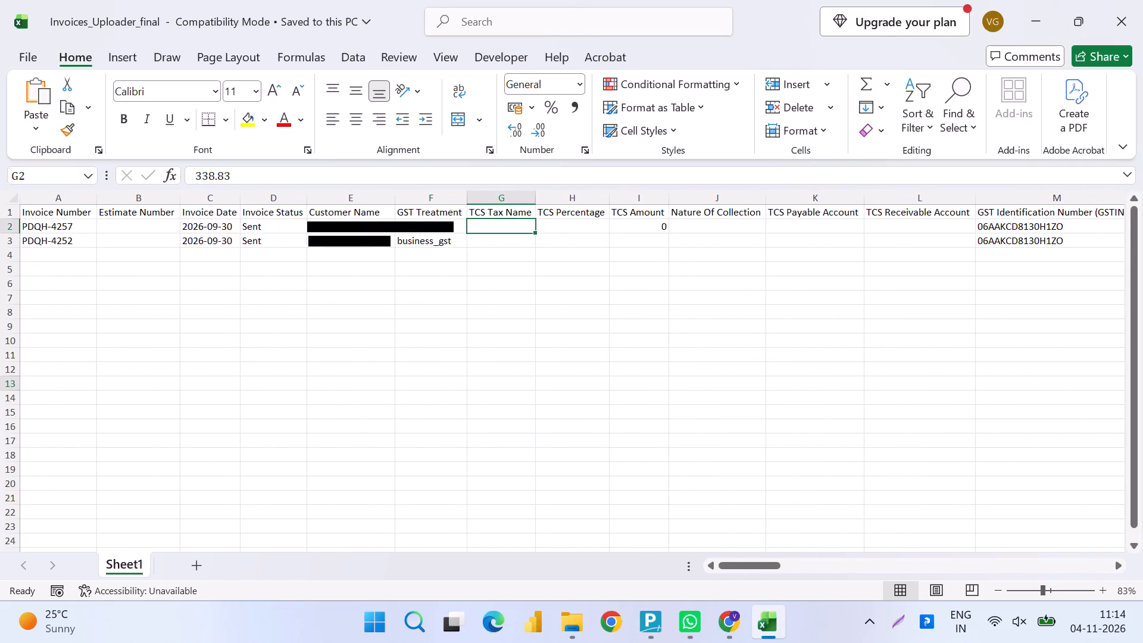
key("shift+Right")
key("shift+Down")
key("shift+Right")
key("shift+Right")
key("shift+Right")
key("shift+Right")
key("shift+Right")
key("shift+Right")
key("shift+Right")
key("shift+Right")
key("shift+Right")
key("shift+Right")
key("shift+Right")
key("shift+Right")
key("shift+Right")
key("shift+Right")
key("shift+Right")
key("shift+Right")
key("shift+Right")
key("shift+Right")
key("shift+Right")
key("shift+Right")
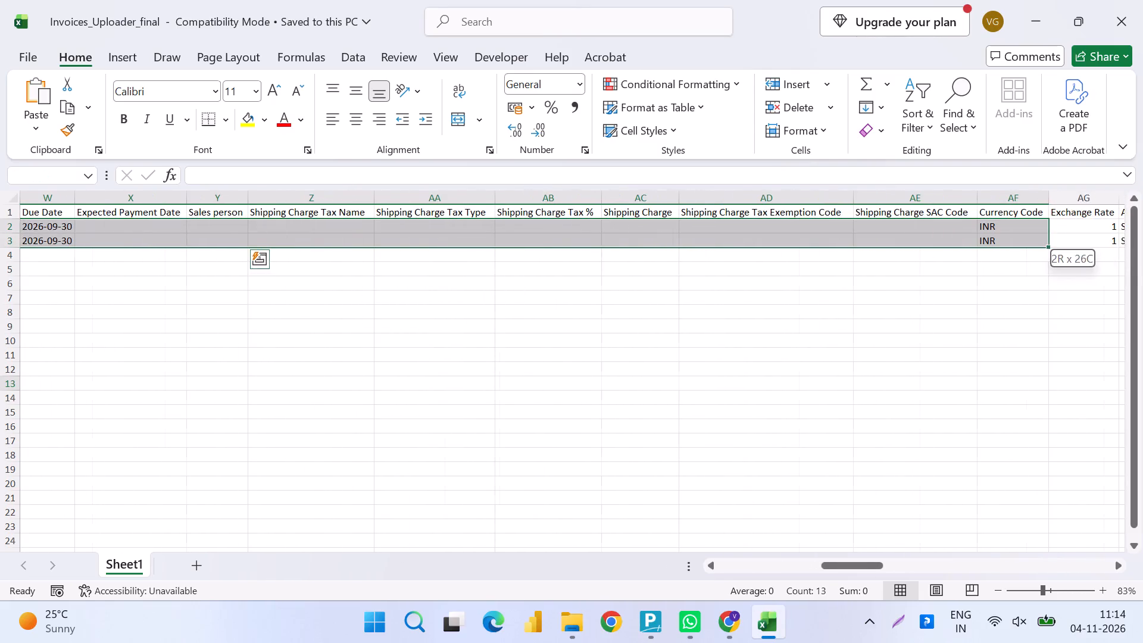
key("shift+Right")
key("shift+Right")
key("shift+Right")
key("shift+Right")
key("shift+Right")
key("shift+Right")
key("shift+Right")
key("shift+Right")
key("shift+Right")
key("shift+Right")
key("shift+Right")
key("shift+Right")
key("shift+Right")
key("shift+Right")
key("shift+Right")
key("shift+Right")
key("shift+Right")
key("shift+Left")
key("shift+Right")
key("shift+Right")
key("shift+Right")
key("shift+Right")
key("shift+Right")
key("shift+Right")
key("shift+Right")
key("shift+Right")
key("shift+Right")
key("shift+Right")
key("shift+Right")
key("shift+Right")
key("shift+Right")
key("shift+Right")
key("shift+Right")
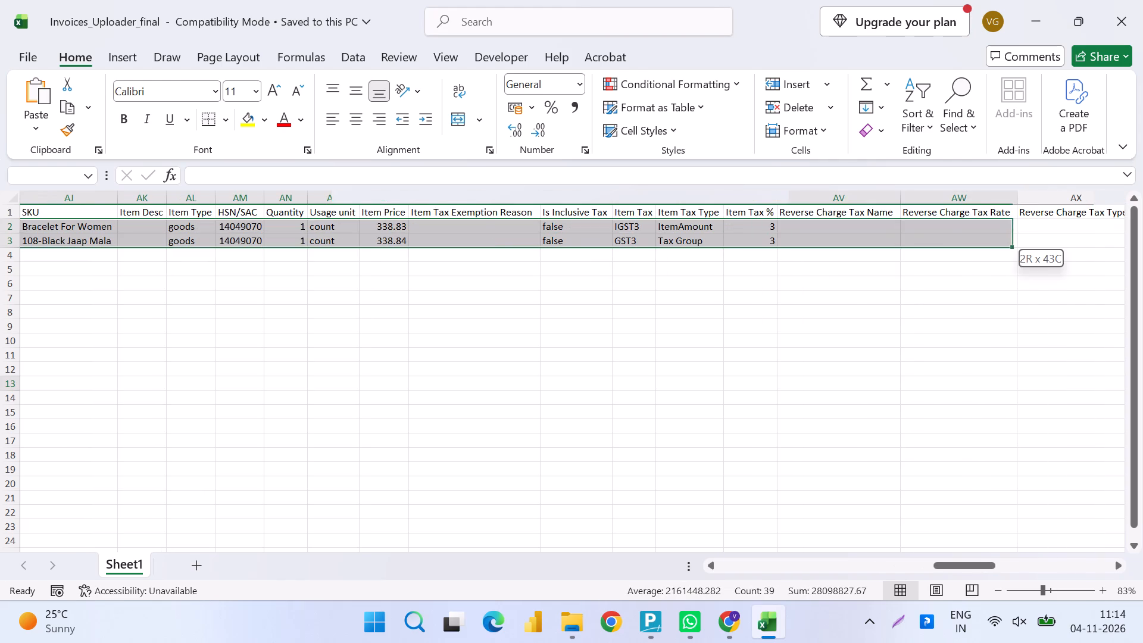
key("shift+Right")
key("shift+Right")
key("shift+Right")
key("shift+Right")
key("shift+Right")
key("shift+Right")
key("shift+Right")
key("shift+Right")
key("shift+Right")
key("shift+Right")
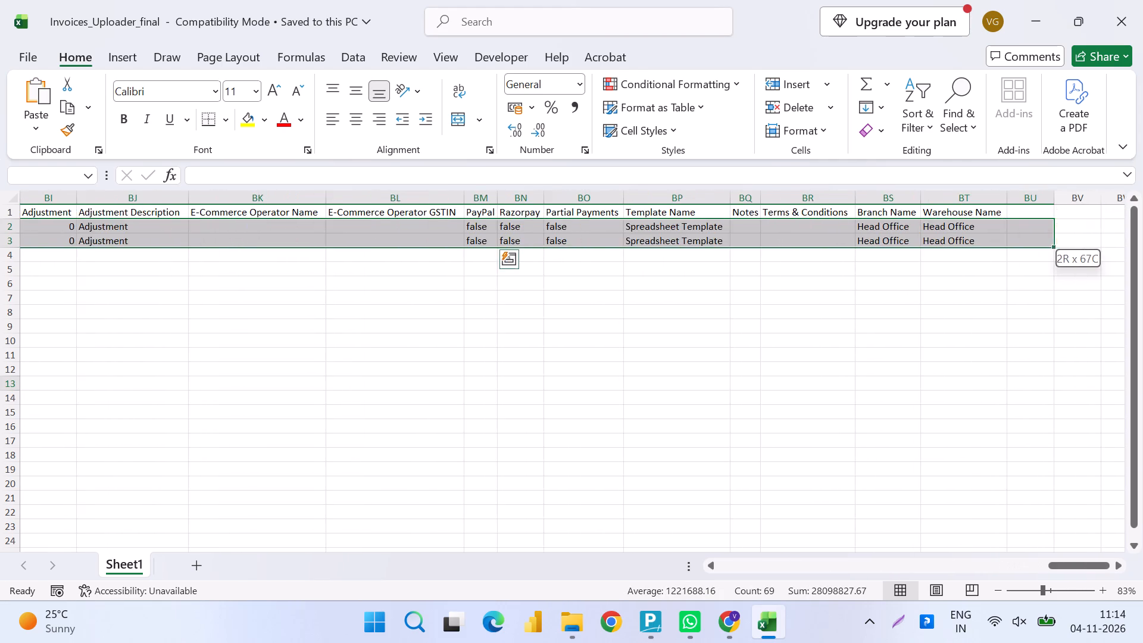
key("shift+Right")
key("shift+Right")
key("shift+Right")
key("shift+Right")
key("shift+Left")
key("shift+Left")
key("shift+Left")
key("shift+Left")
key("shift+Left")
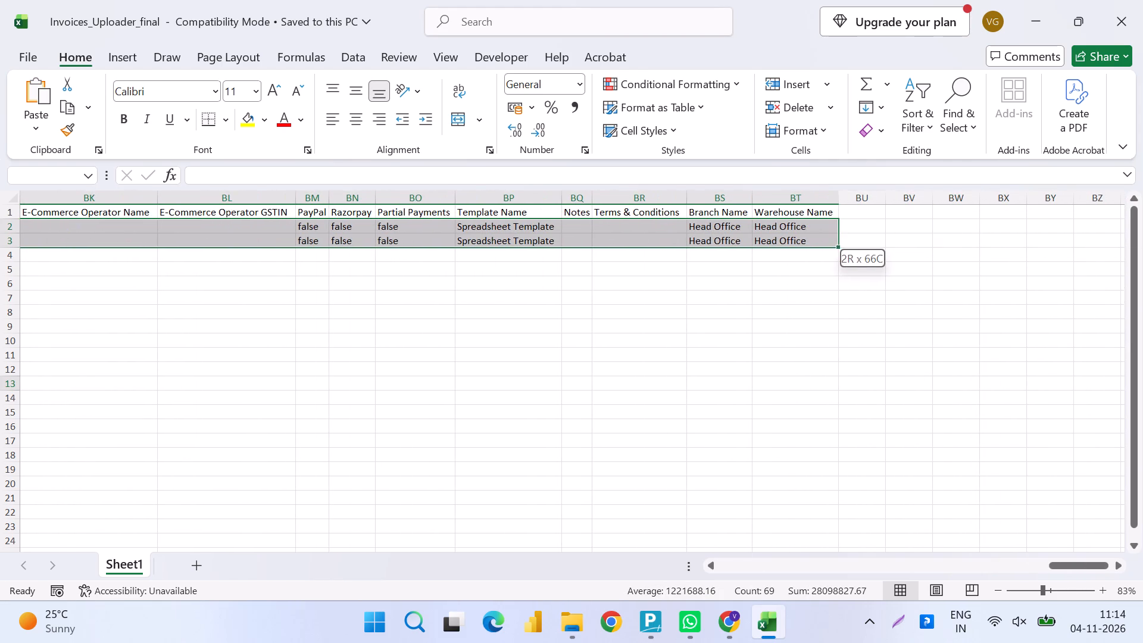
key("ctrl+g")
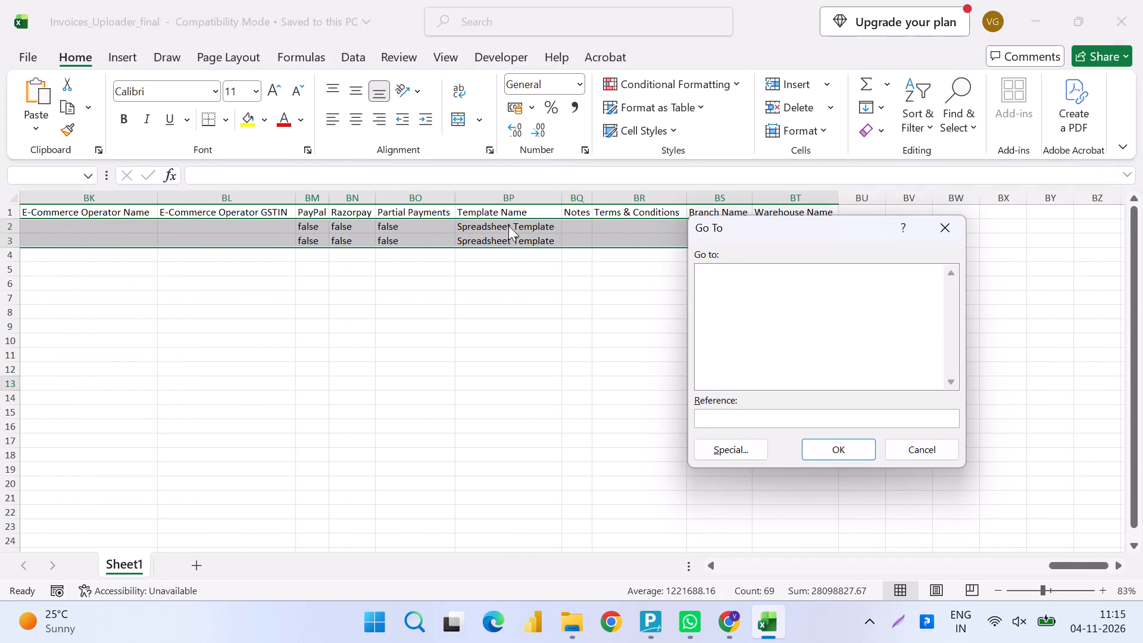
left_click(733, 434)
left_click(731, 453)
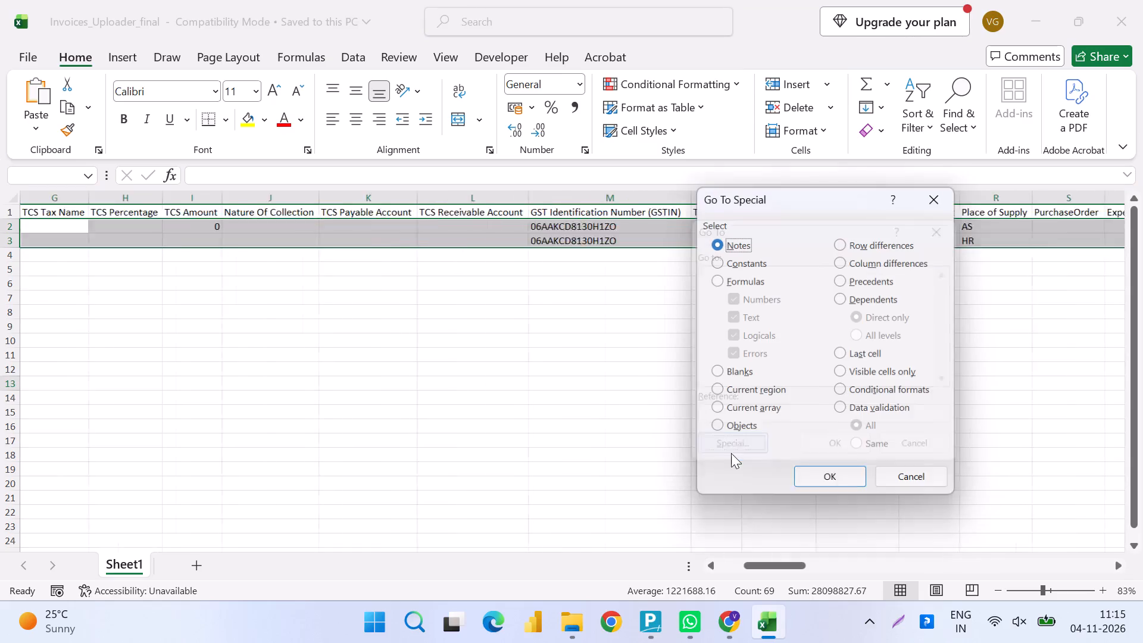
left_click(731, 376)
left_click(835, 483)
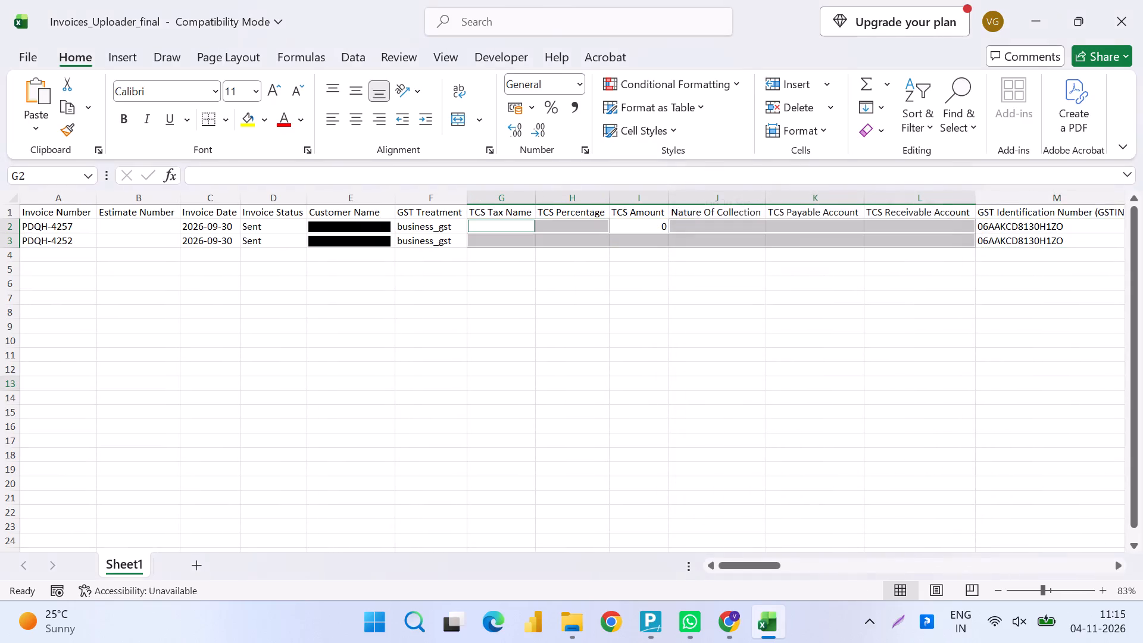
key("0")
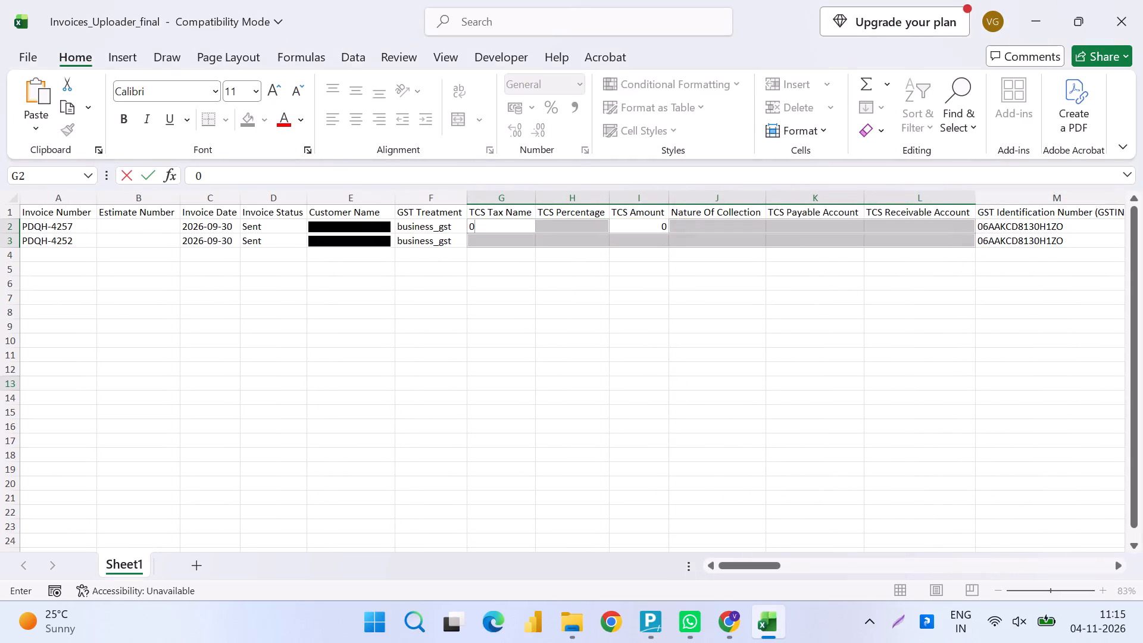
key("ctrl+Return")
Save the Invoices_Uploader_final workbook and close it.
key("ctrl+s")
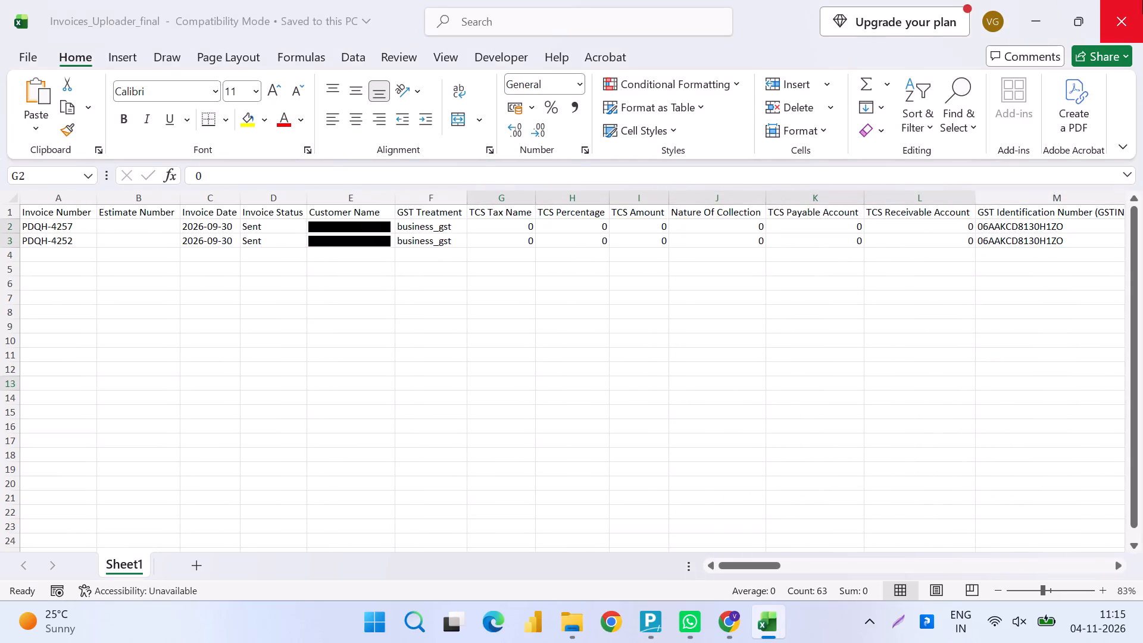
left_click(1142, 0)
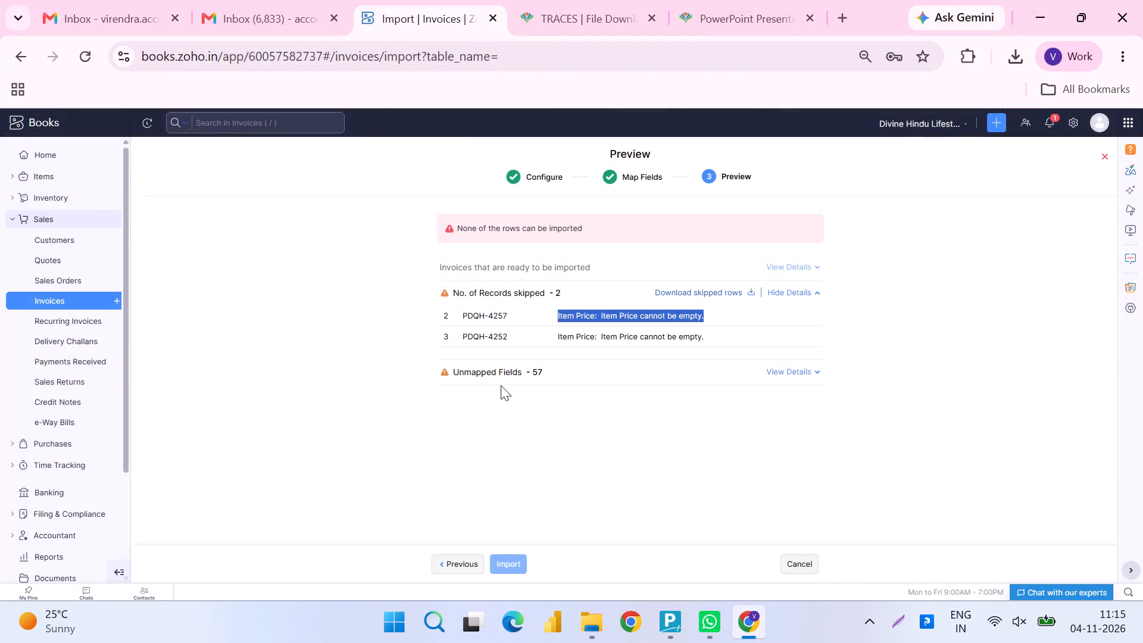
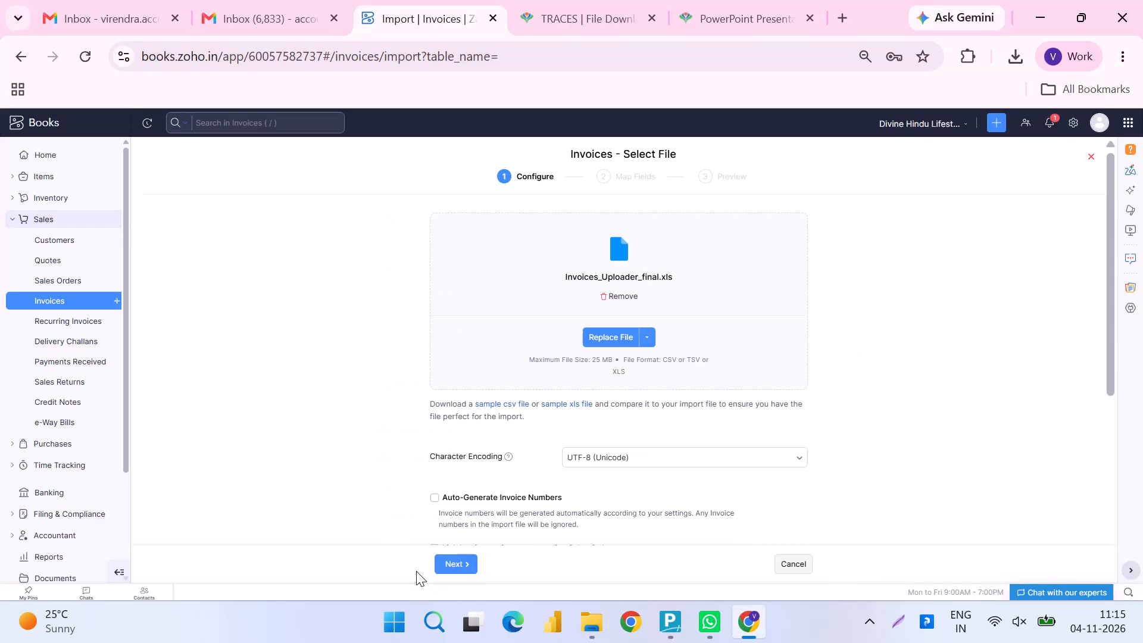
Replace the import file with the updated Invoices_Uploader_final, continue with the auto-matched fields to the preview, and expand the skipped records' details.
left_click(597, 344)
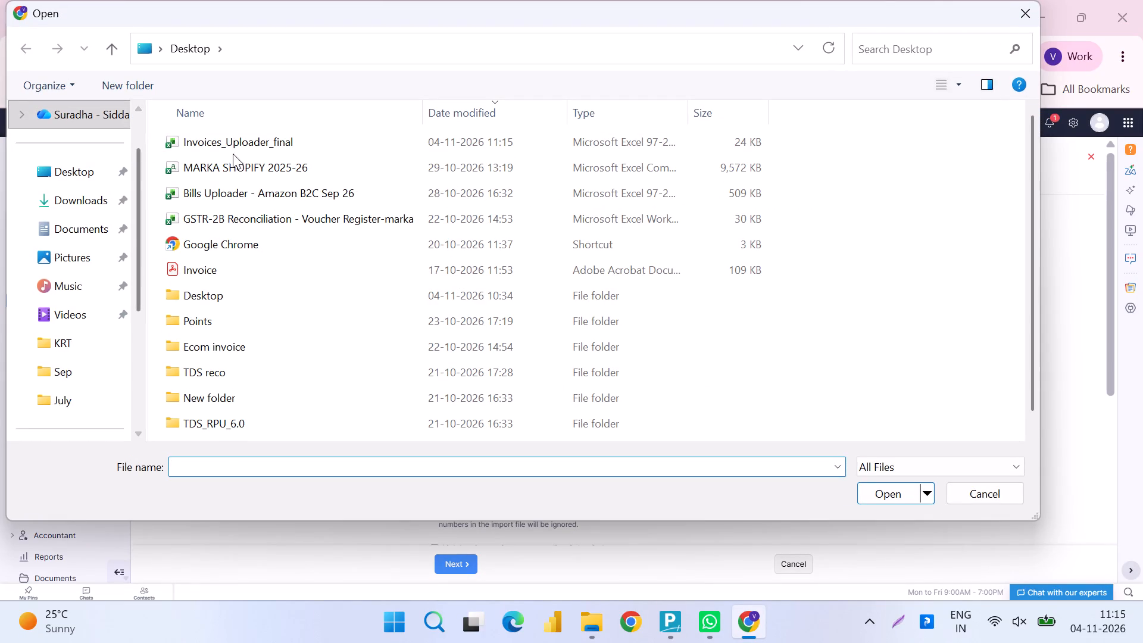
left_click(256, 144)
key("Return")
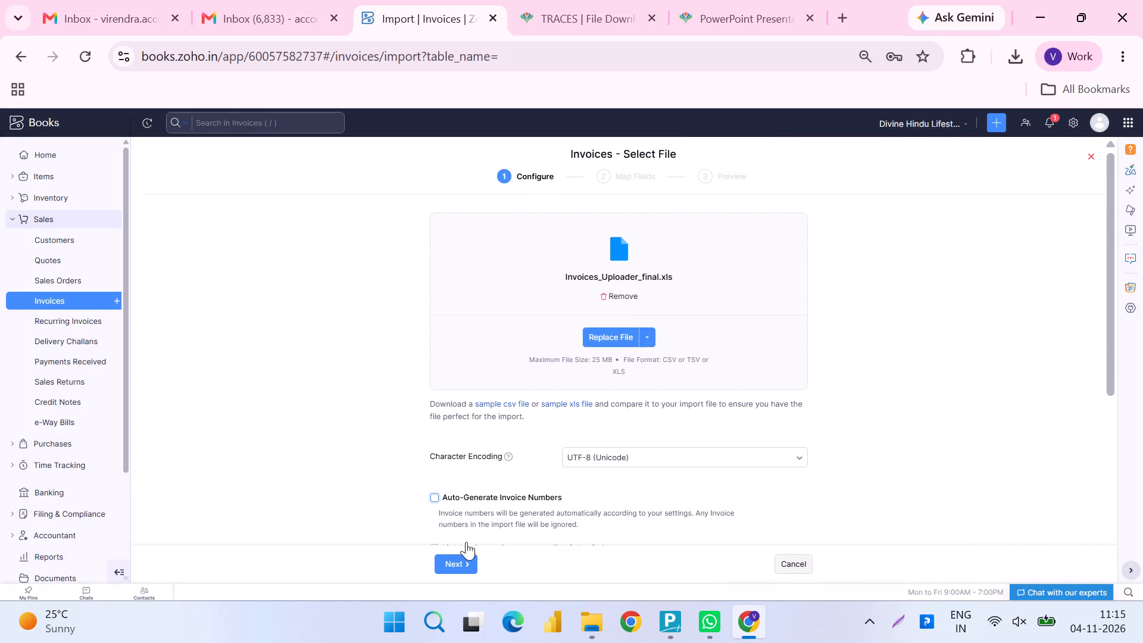
left_click(458, 556)
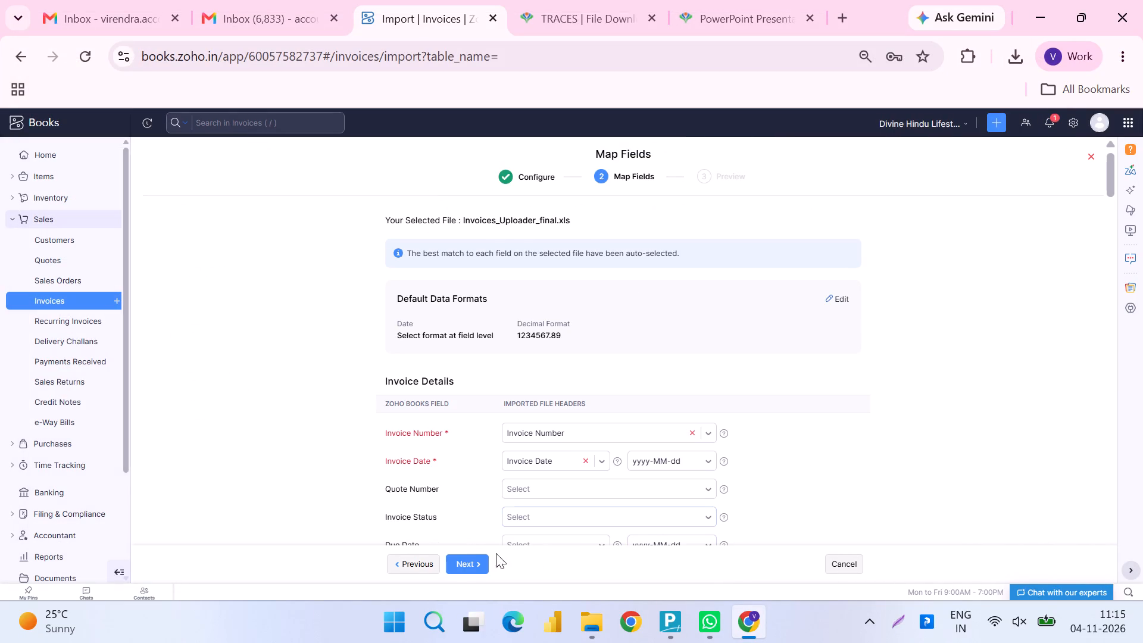
left_click(467, 557)
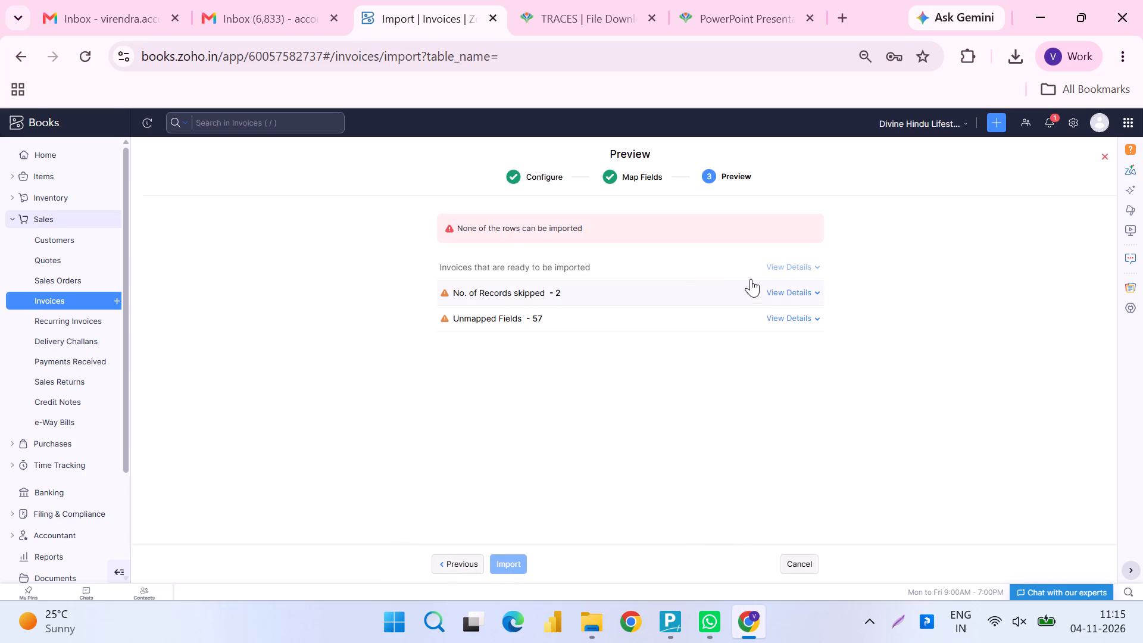
left_click(781, 286)
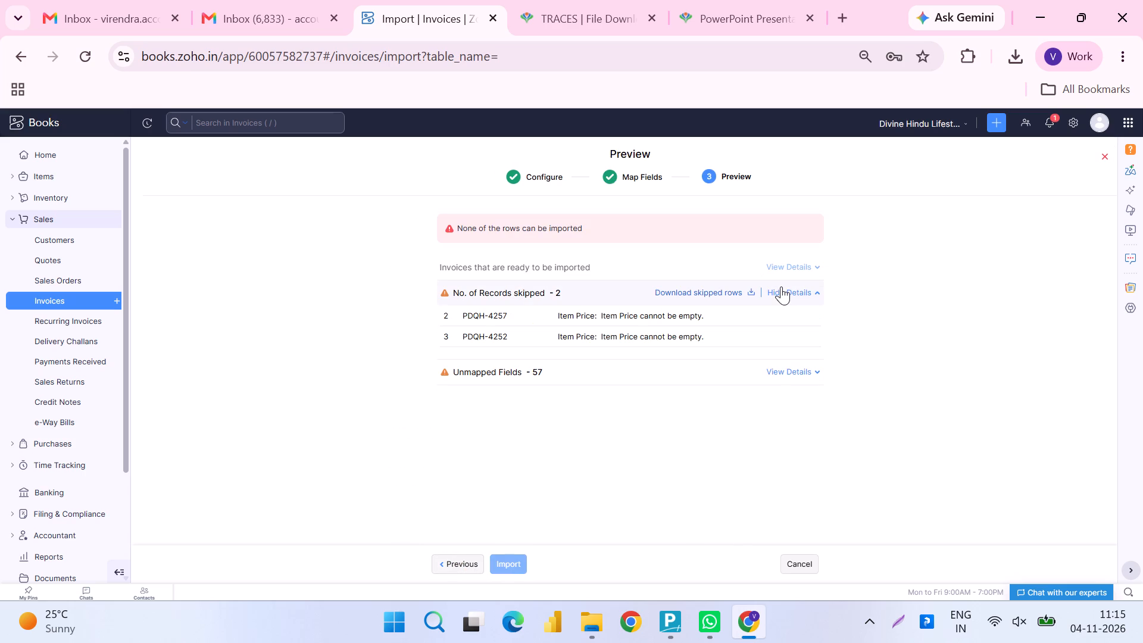
Reopen the Invoices_Uploader_final workbook from the desktop and examine both invoice rows across all columns through Warehouse Name.
key("super+d")
double_click(148, 258)
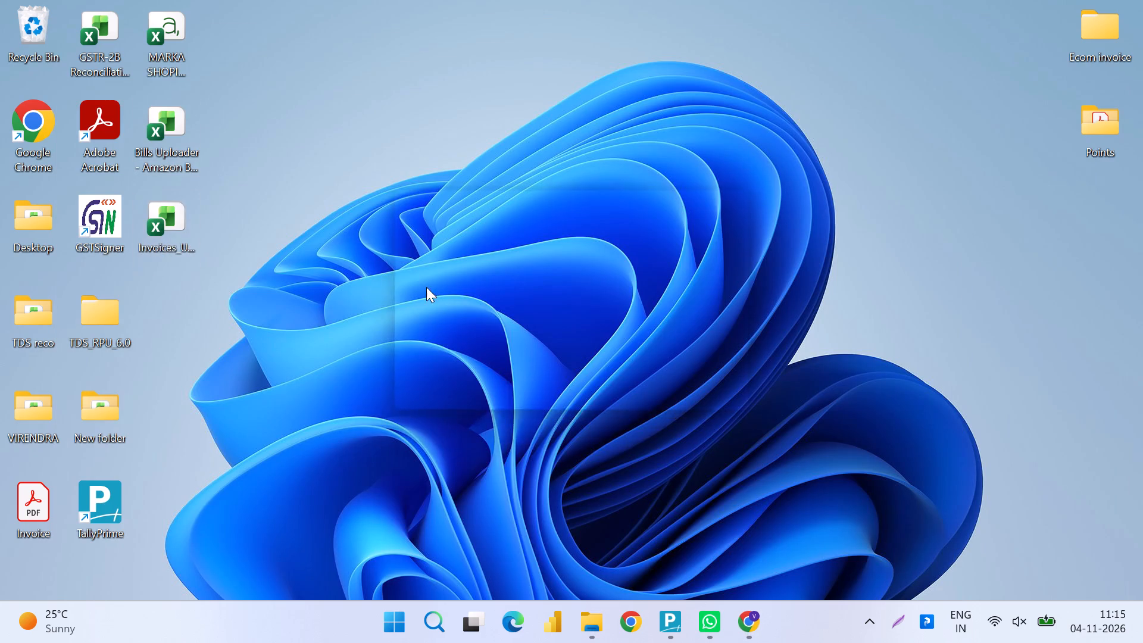
scroll(617, 399, "left", 9)
scroll(617, 399, "up", 2)
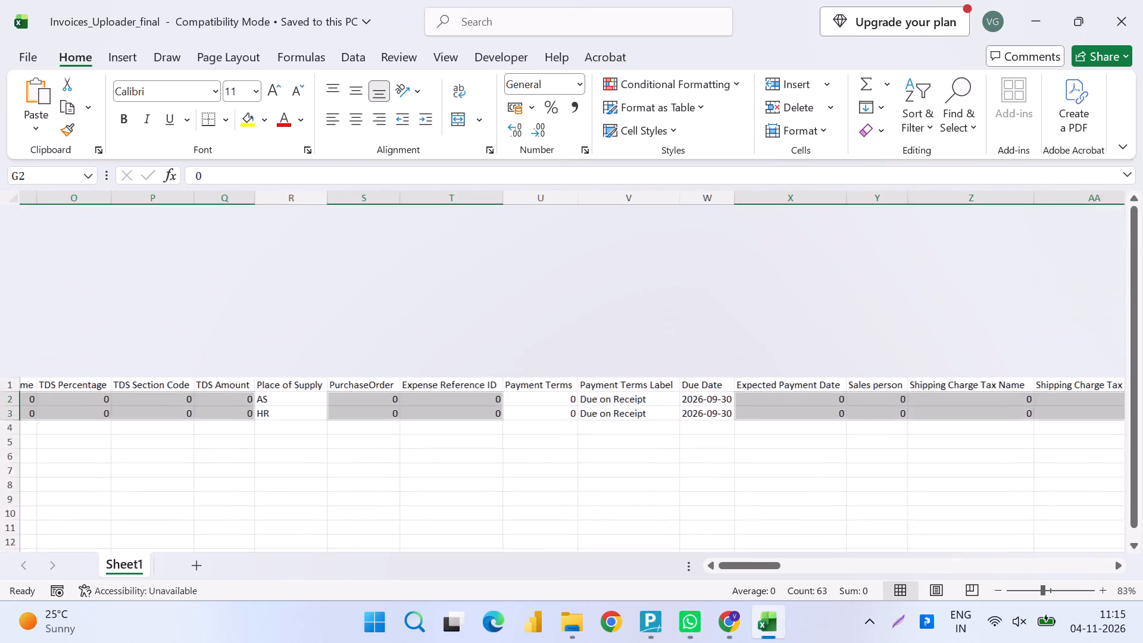
scroll(617, 399, "left", 10)
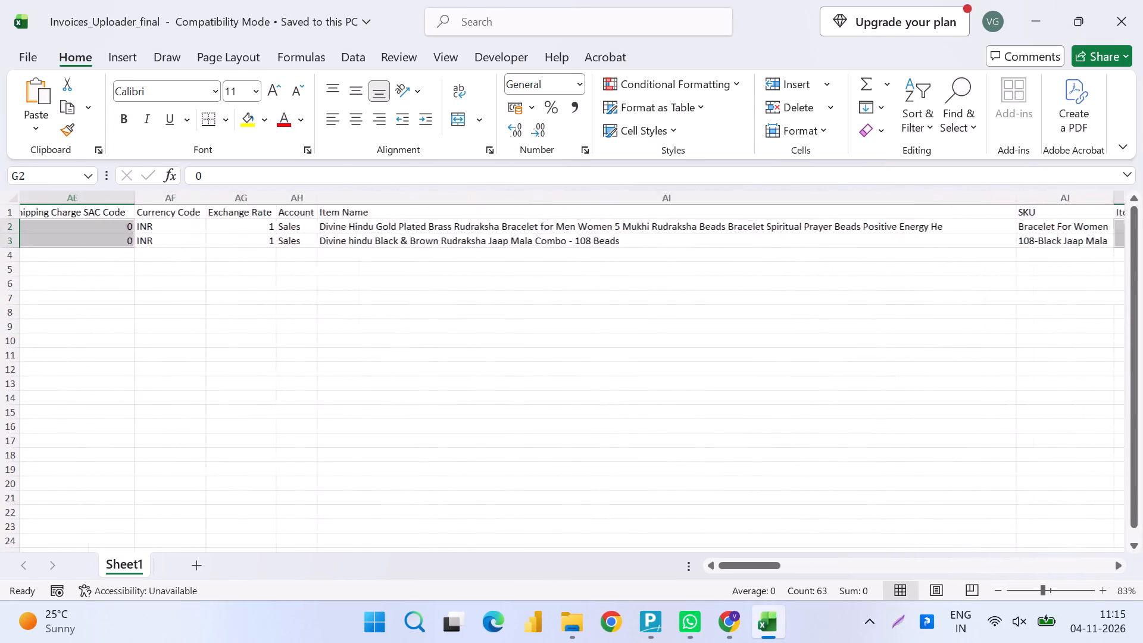
scroll(617, 399, "left", 3)
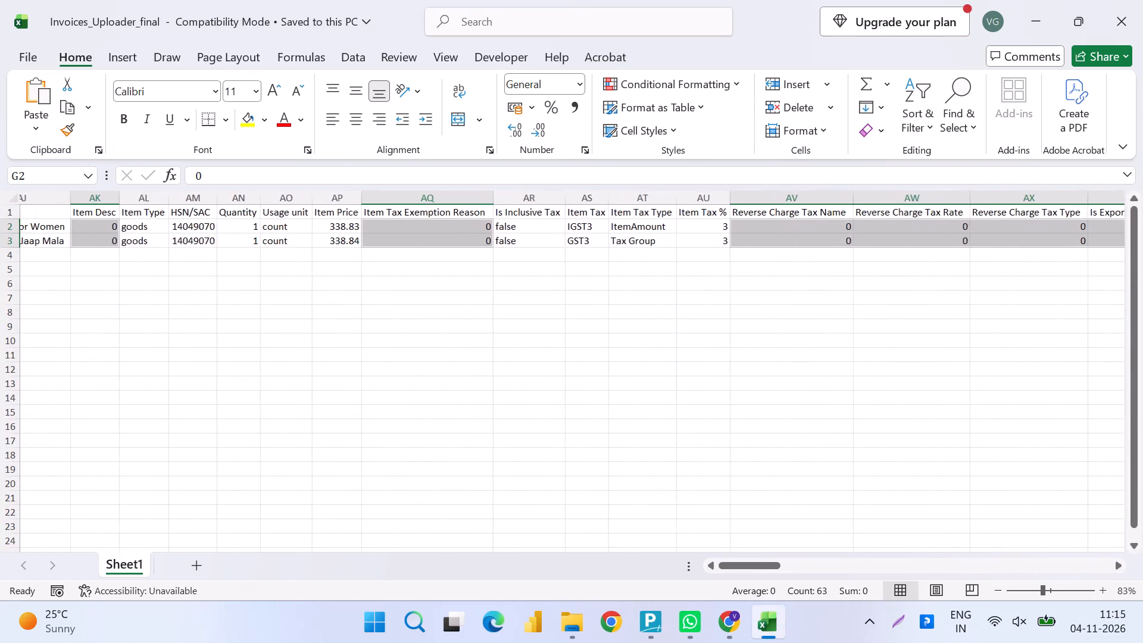
scroll(617, 399, "left", 5)
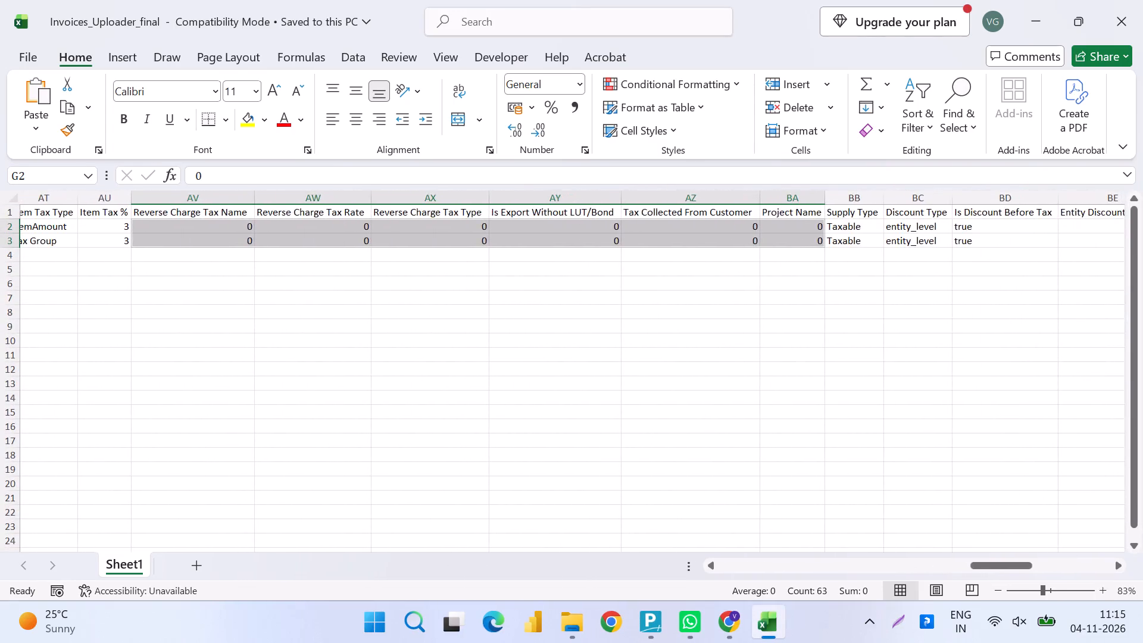
scroll(617, 399, "left", 11)
scroll(617, 399, "right", 2)
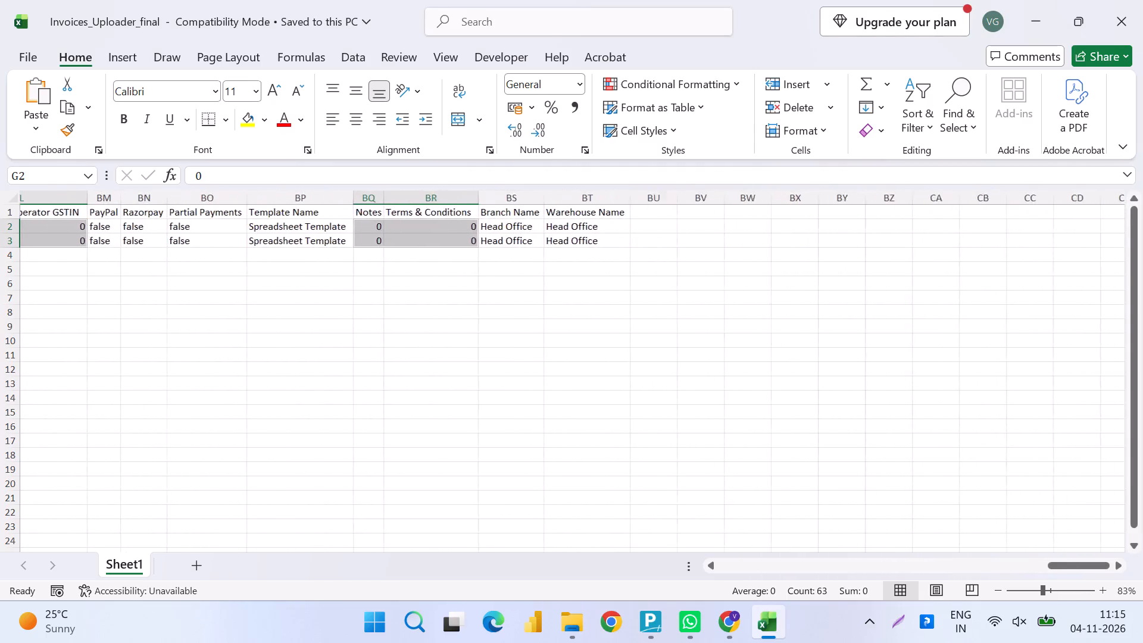
scroll(617, 399, "right", 17)
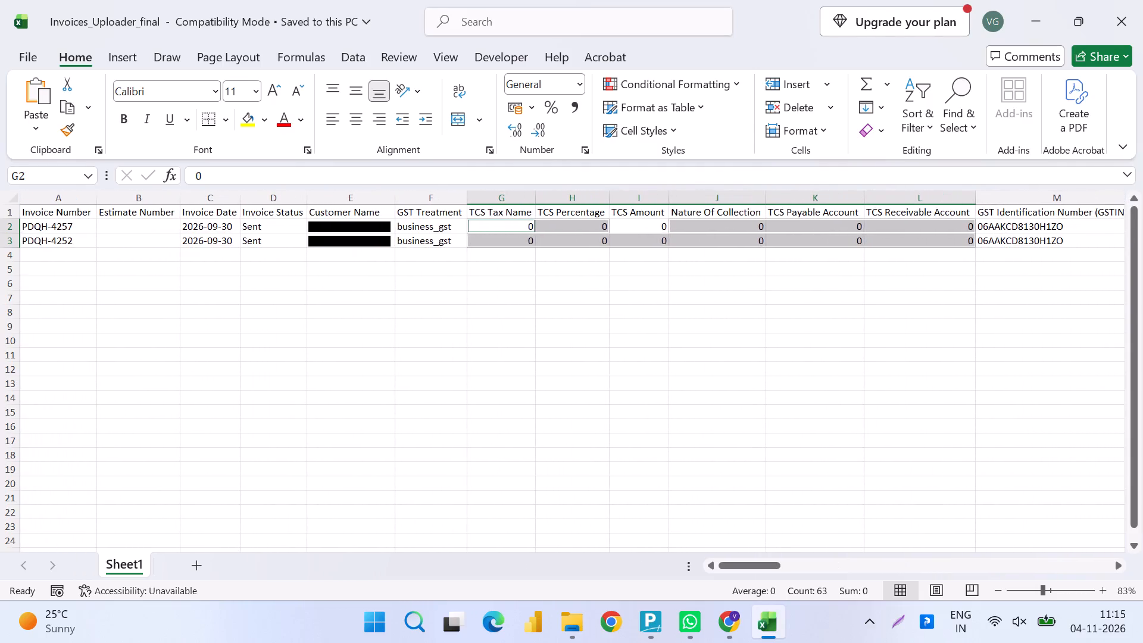
Apply the Comma Style number format to both invoice rows from TCS Tax Name through Warehouse Name.
key("Left")
key("Right")
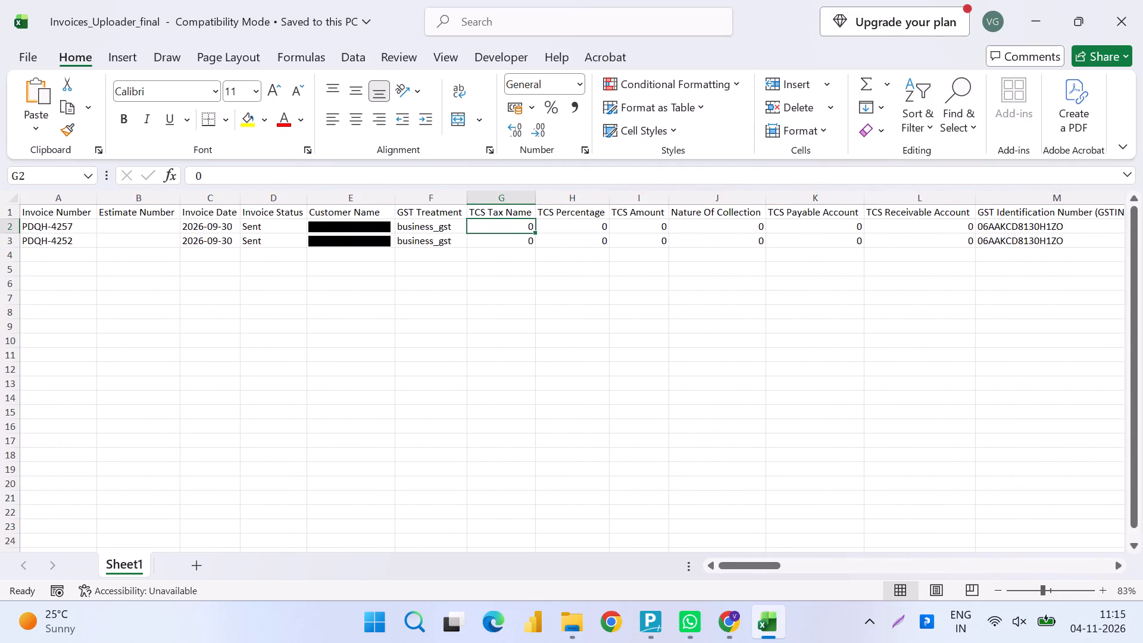
key("ctrl+shift+Right")
key("shift+Down")
key("shift+Down")
key("shift+Up")
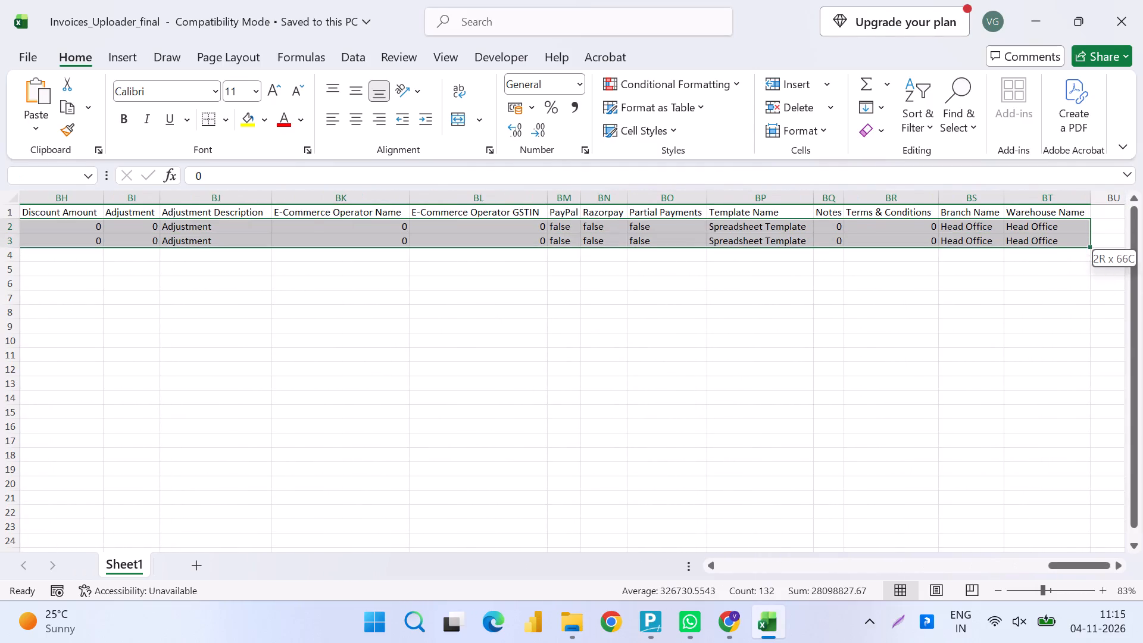
left_click(574, 92)
left_click(436, 295)
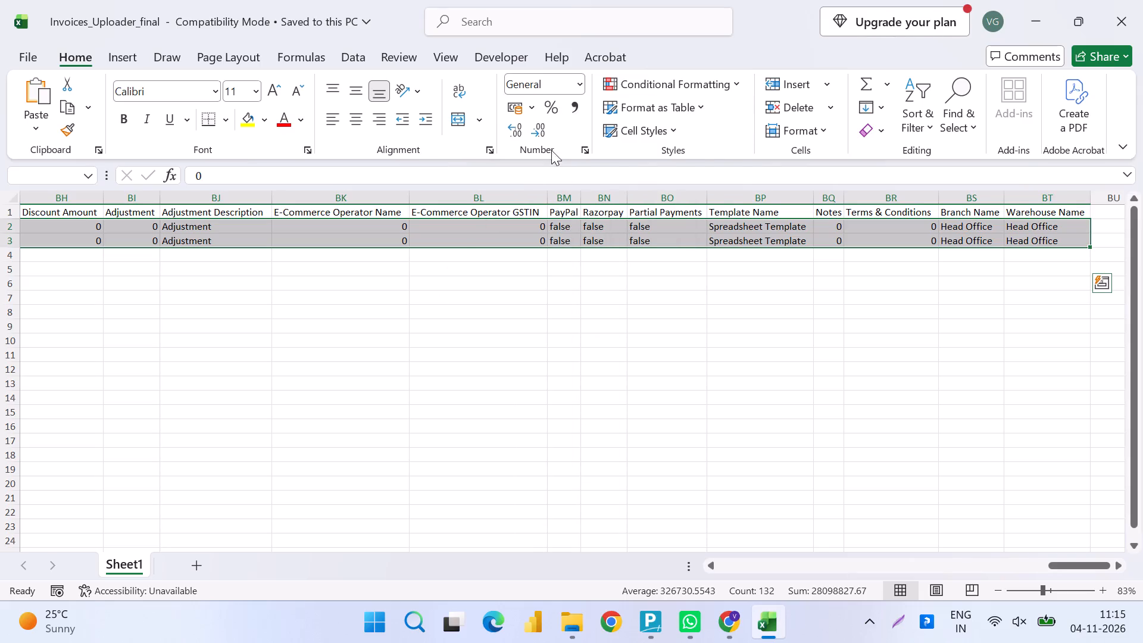
left_click(572, 106)
Check the number formatting of both invoice rows across the shipping, item, tax and discount columns through Warehouse Name.
scroll(694, 282, "left", 12)
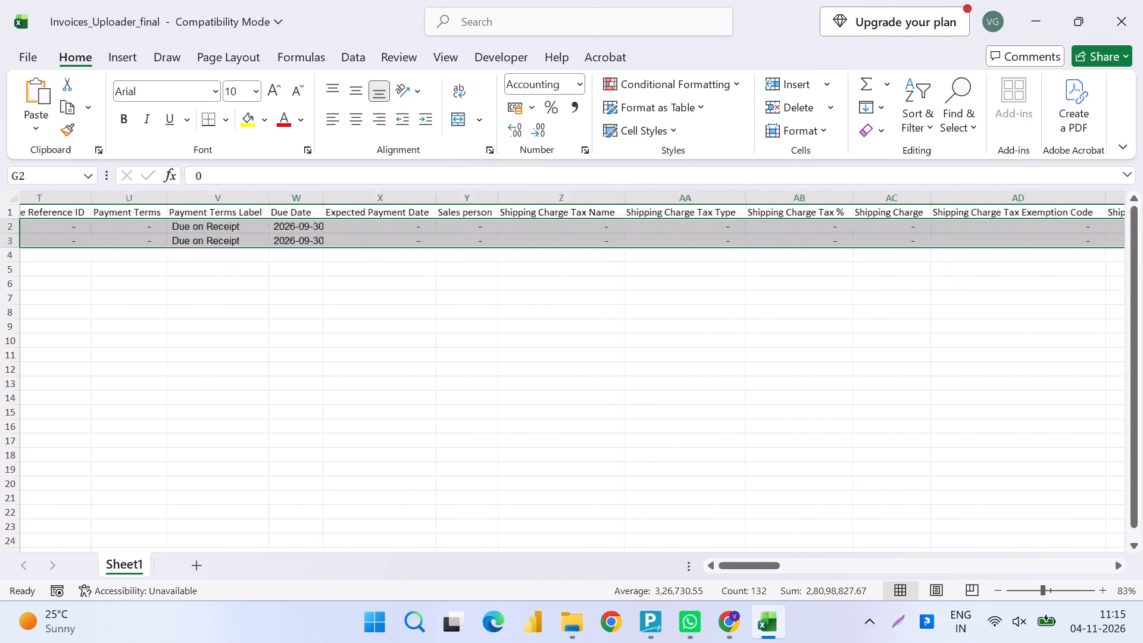
scroll(694, 282, "left", 7)
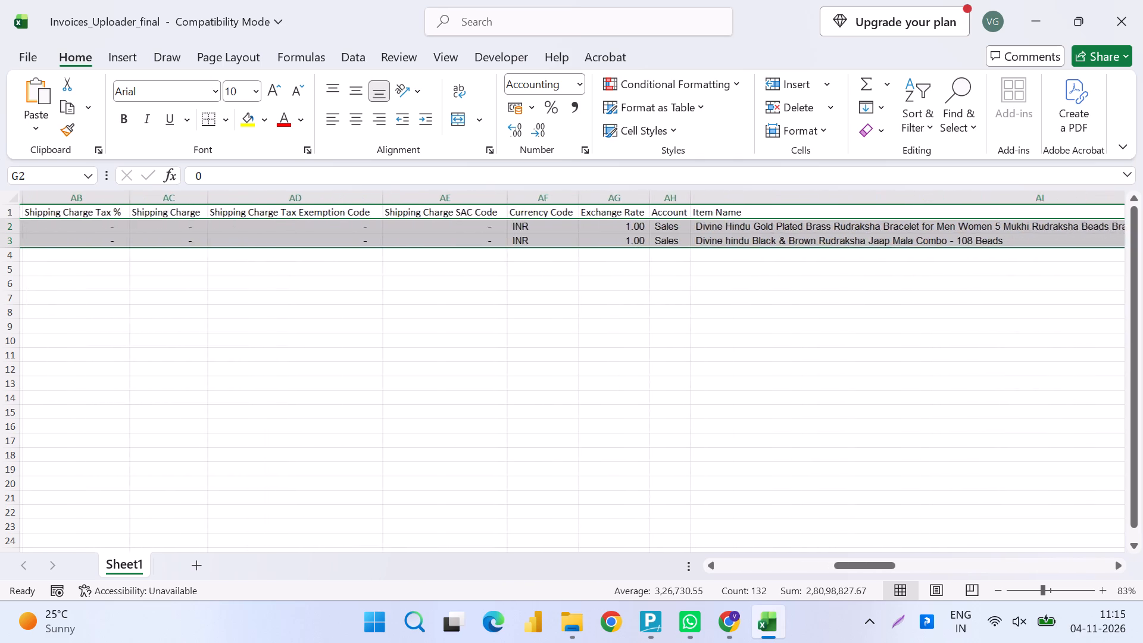
scroll(694, 282, "left", 5)
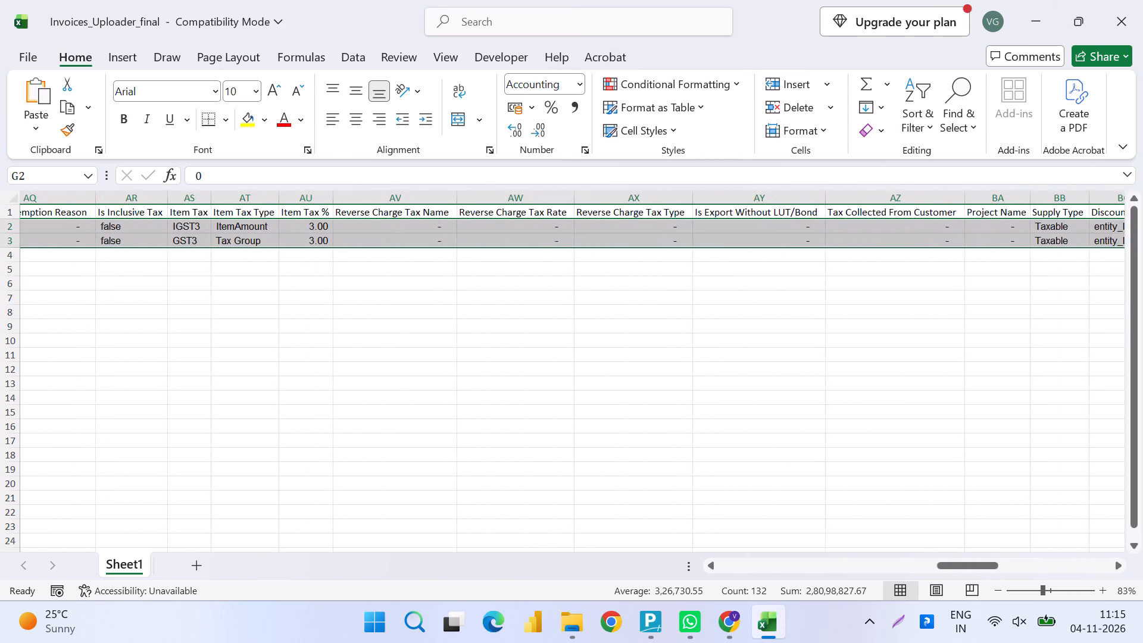
scroll(694, 282, "right", 1)
scroll(694, 282, "left", 1)
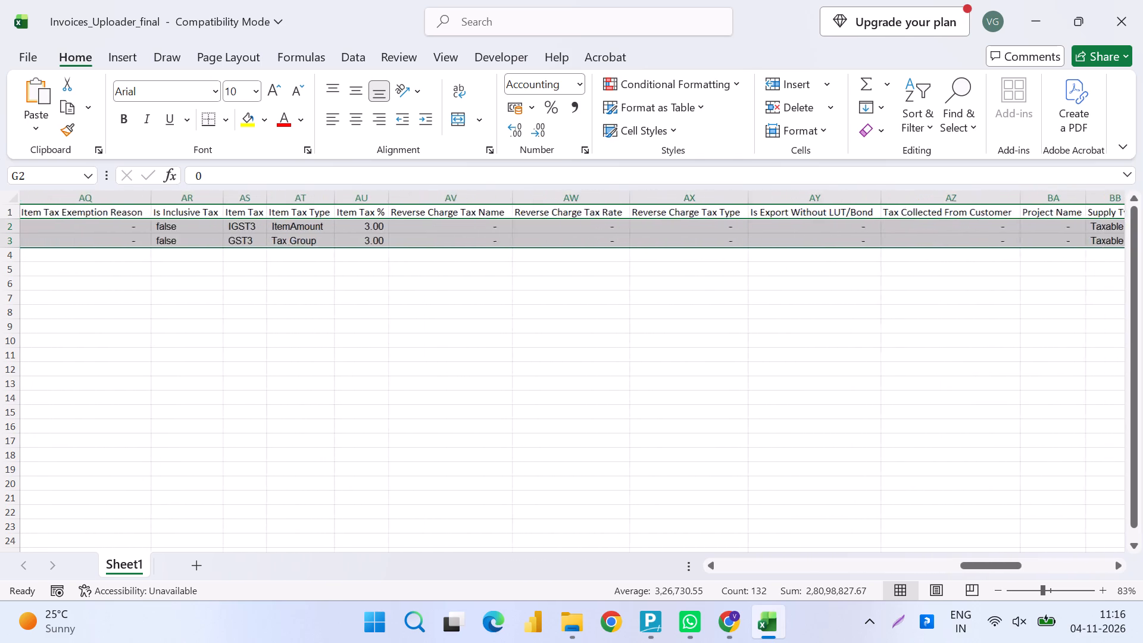
scroll(694, 282, "left", 5)
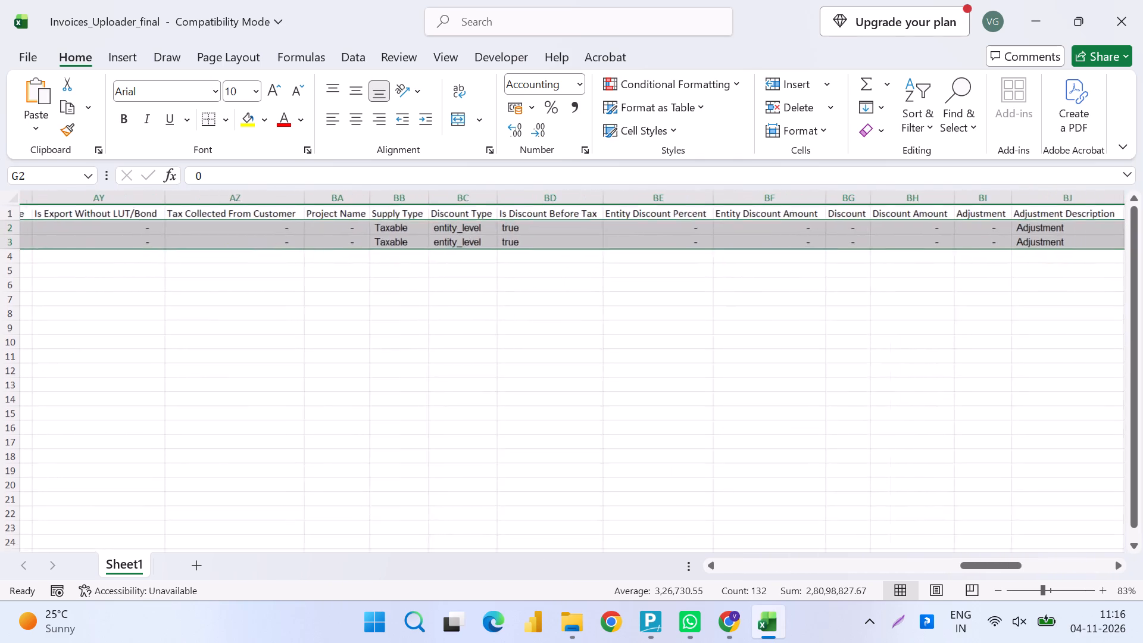
scroll(694, 282, "left", 5)
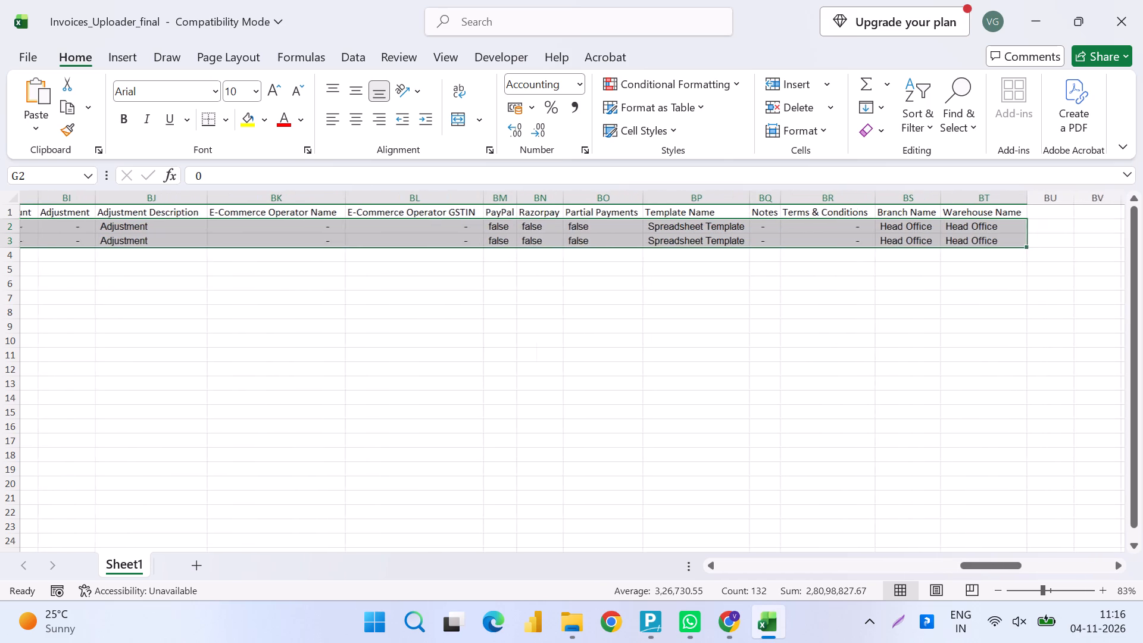
scroll(694, 282, "left", 3)
Save the Invoices_Uploader_final workbook and close it.
key("ctrl+s")
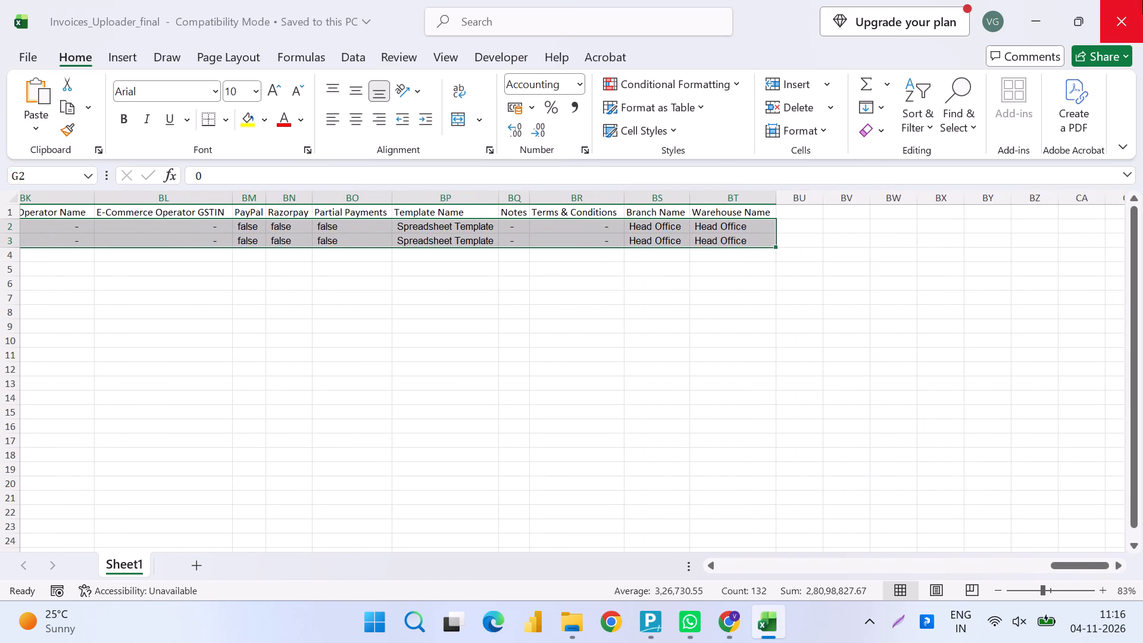
left_click(1142, 0)
Back in Zoho Books, remove the old import file, upload Invoices_Uploader_final again, continue to the preview, and expand the skipped records' details.
key("alt+Tab")
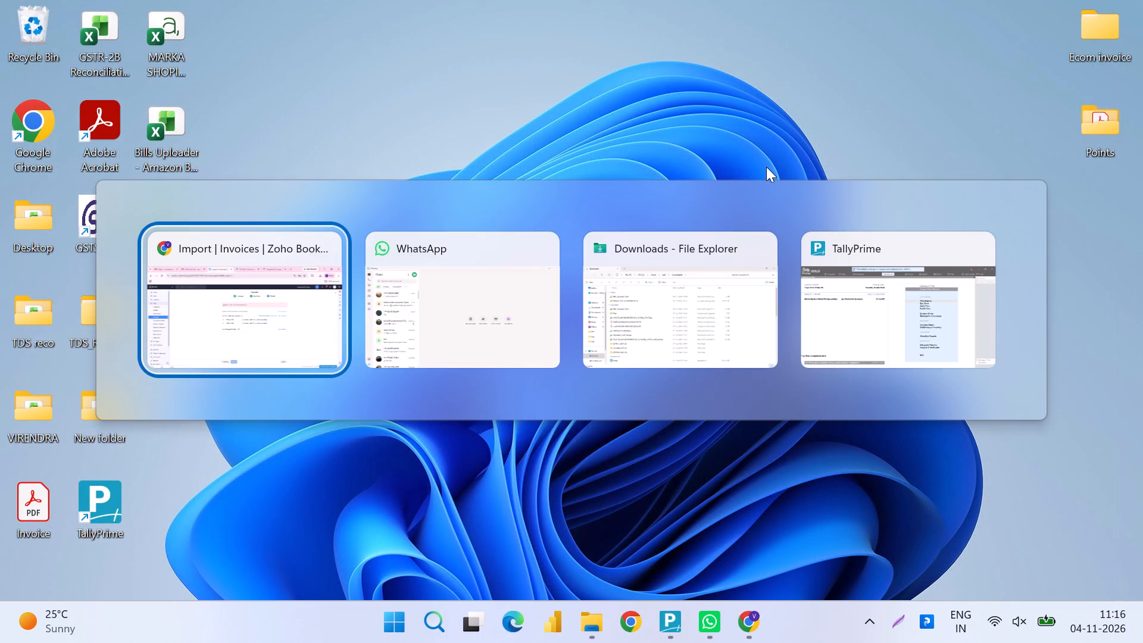
left_click(448, 559)
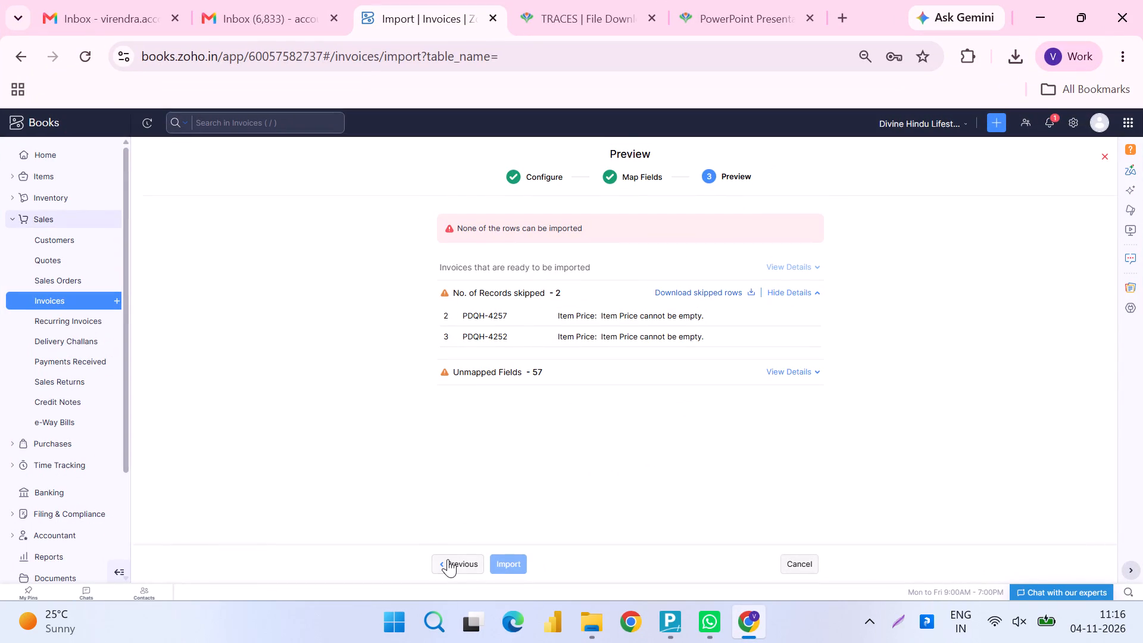
left_click(413, 572)
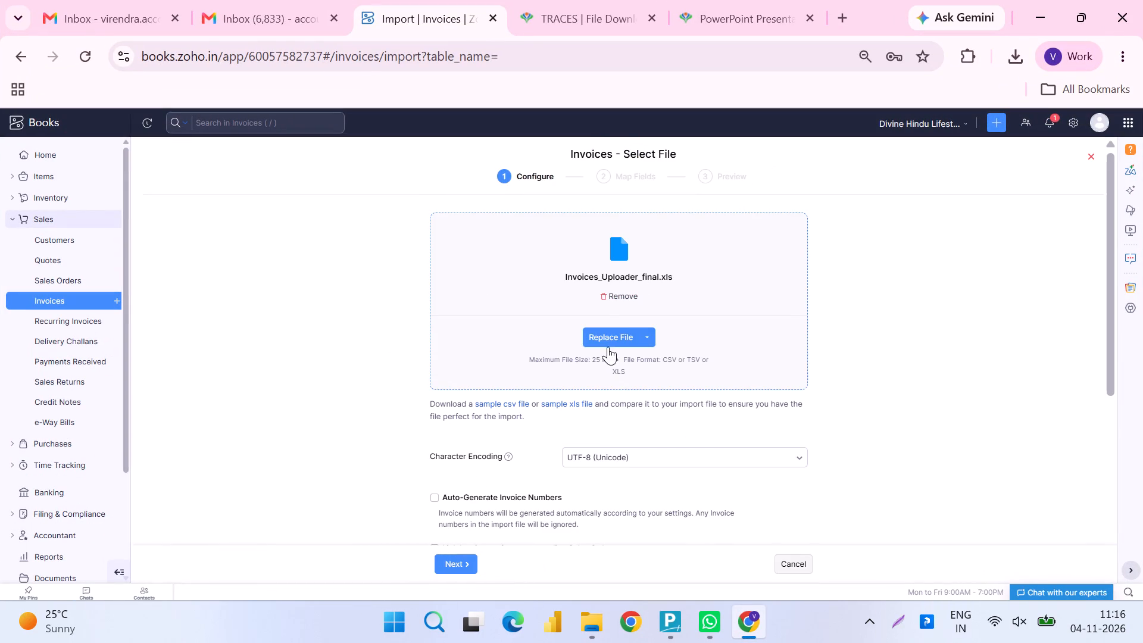
left_click(625, 299)
left_click(611, 332)
left_click(623, 311)
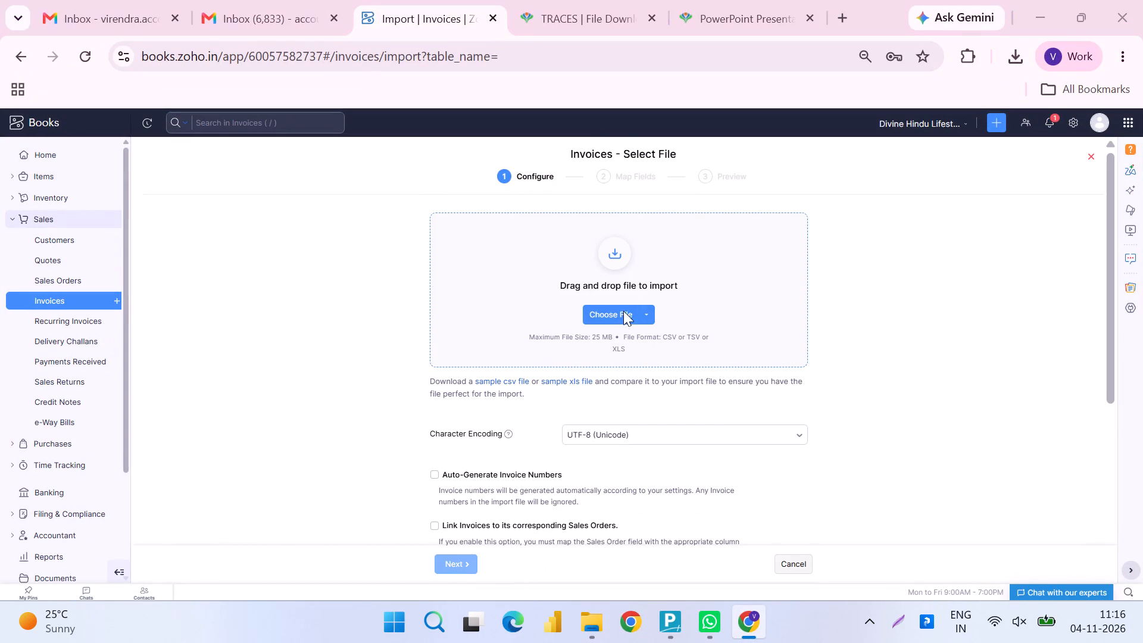
double_click(349, 143)
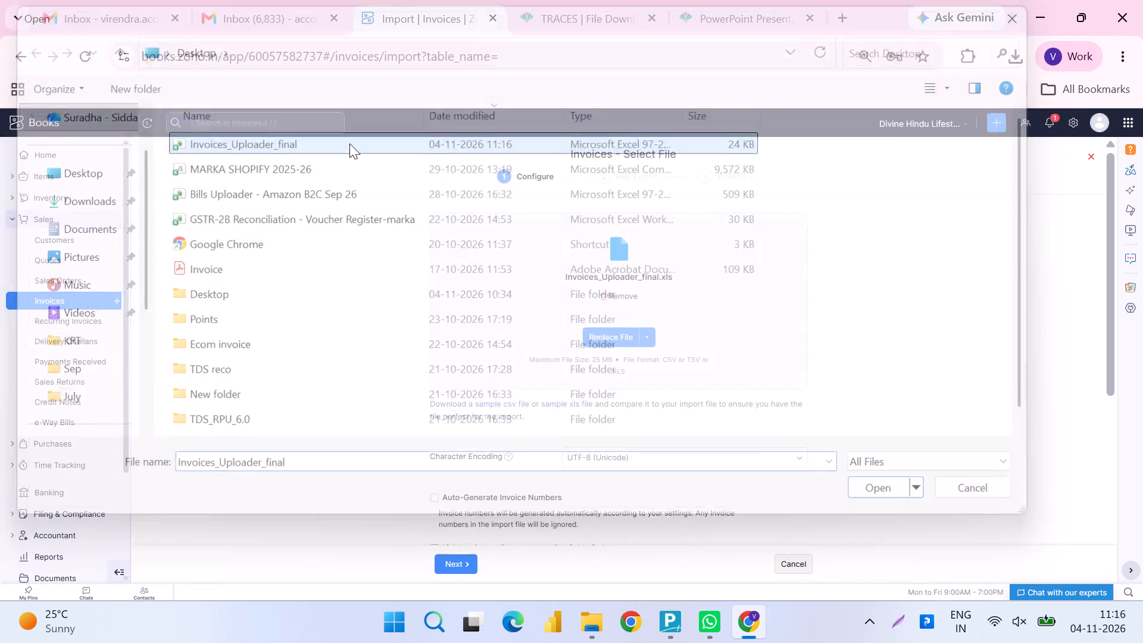
left_click(448, 555)
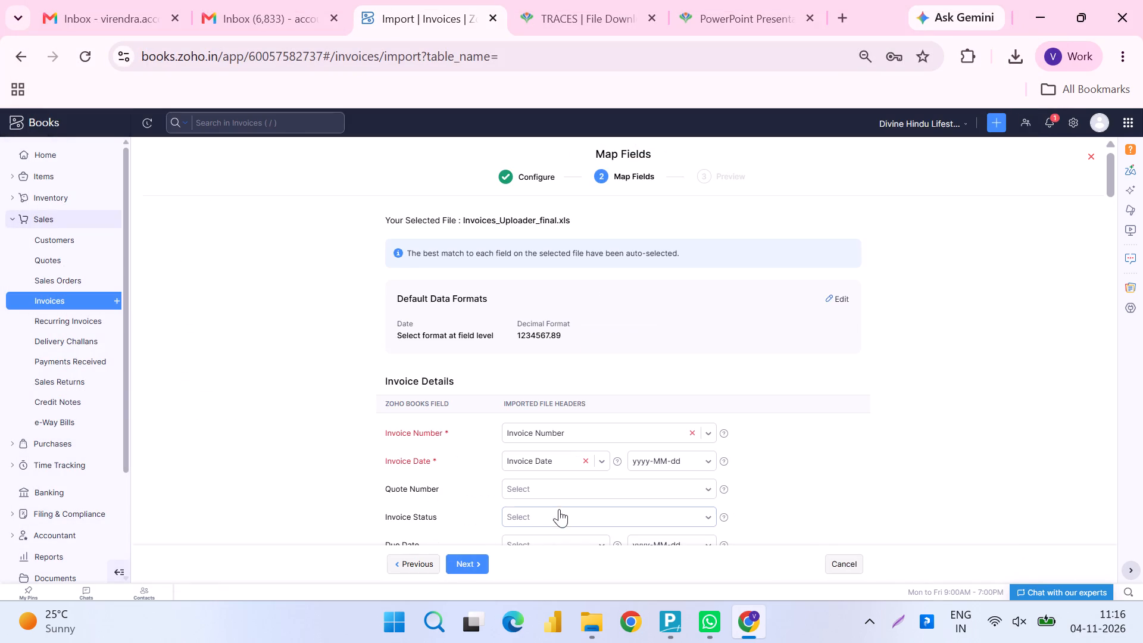
left_click(474, 559)
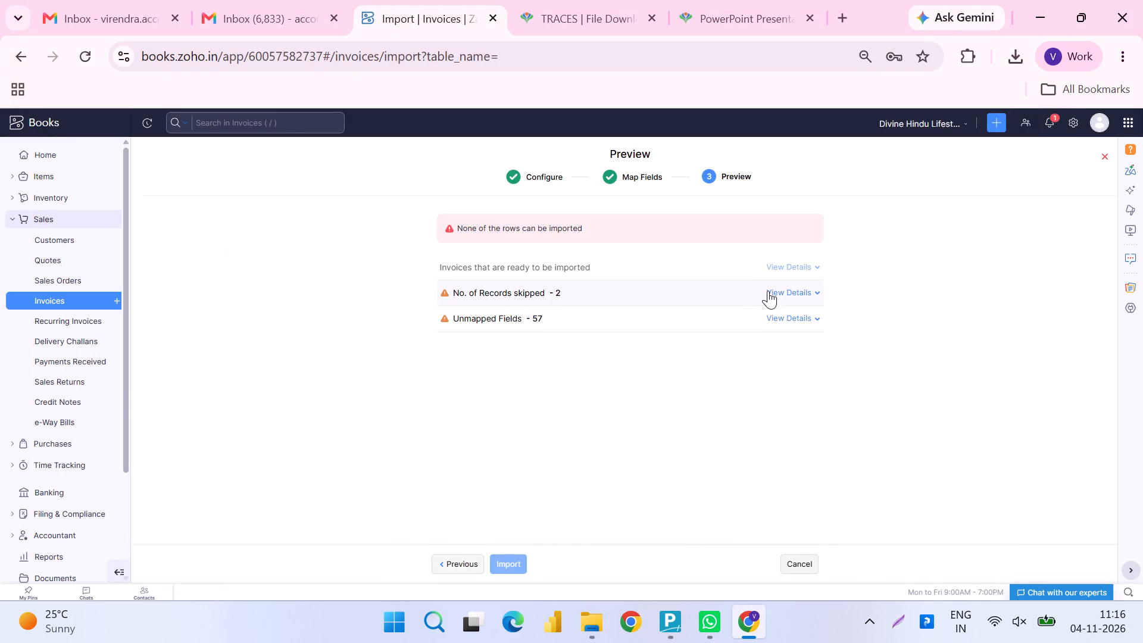
left_click(780, 292)
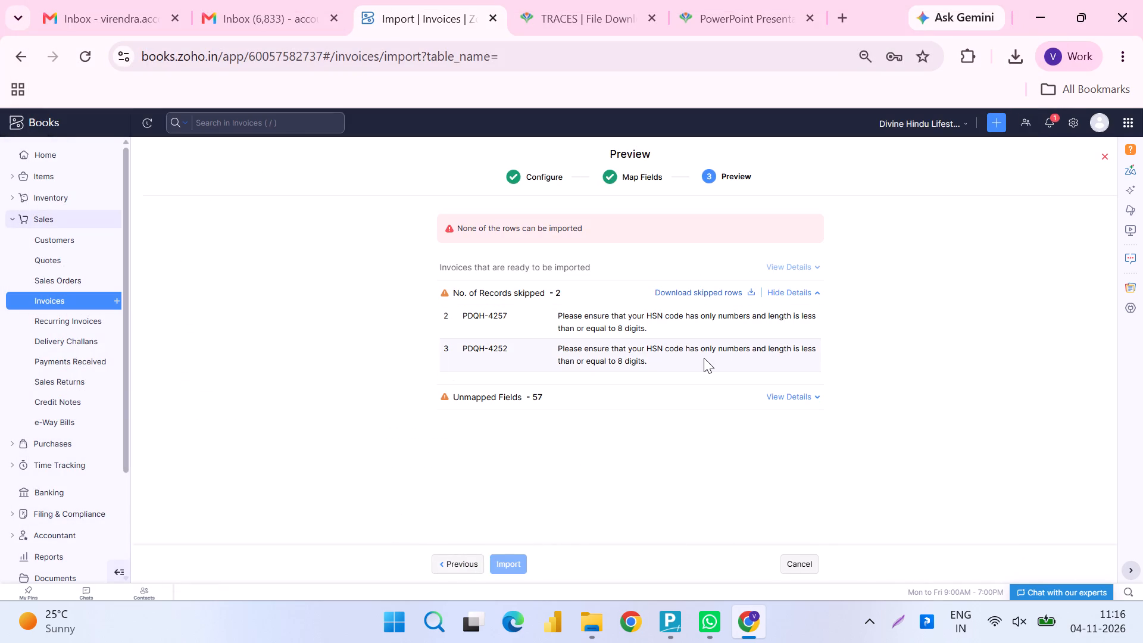
key("Escape")
Reopen the Invoices_Uploader_final workbook and search the sheet for "hsn" to locate the HSN/SAC column.
key("super+d")
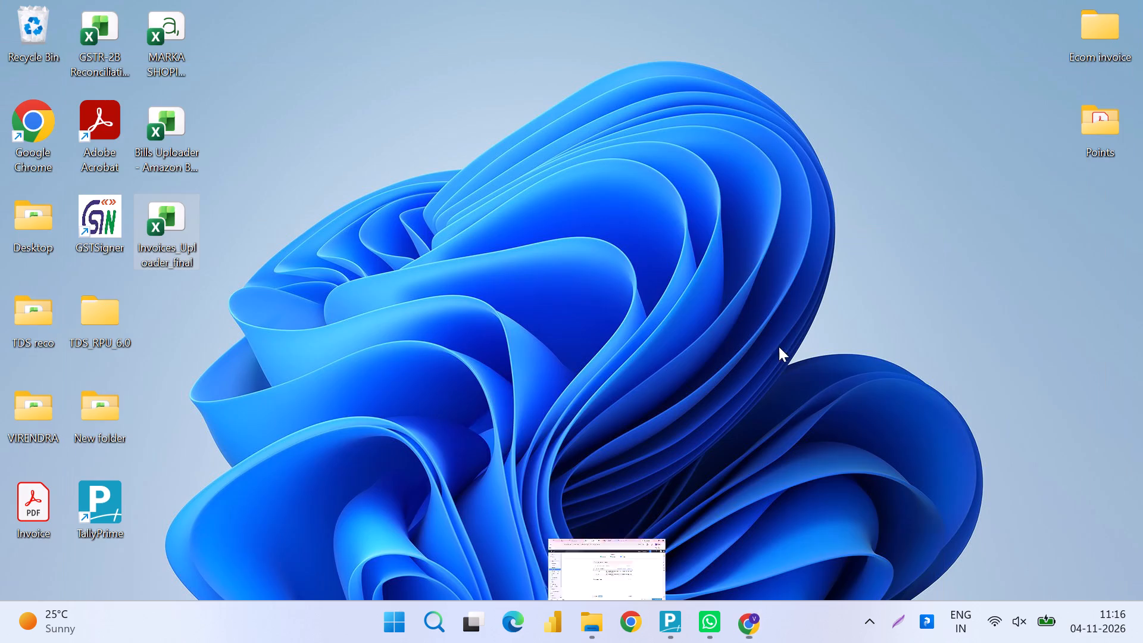
double_click(174, 229)
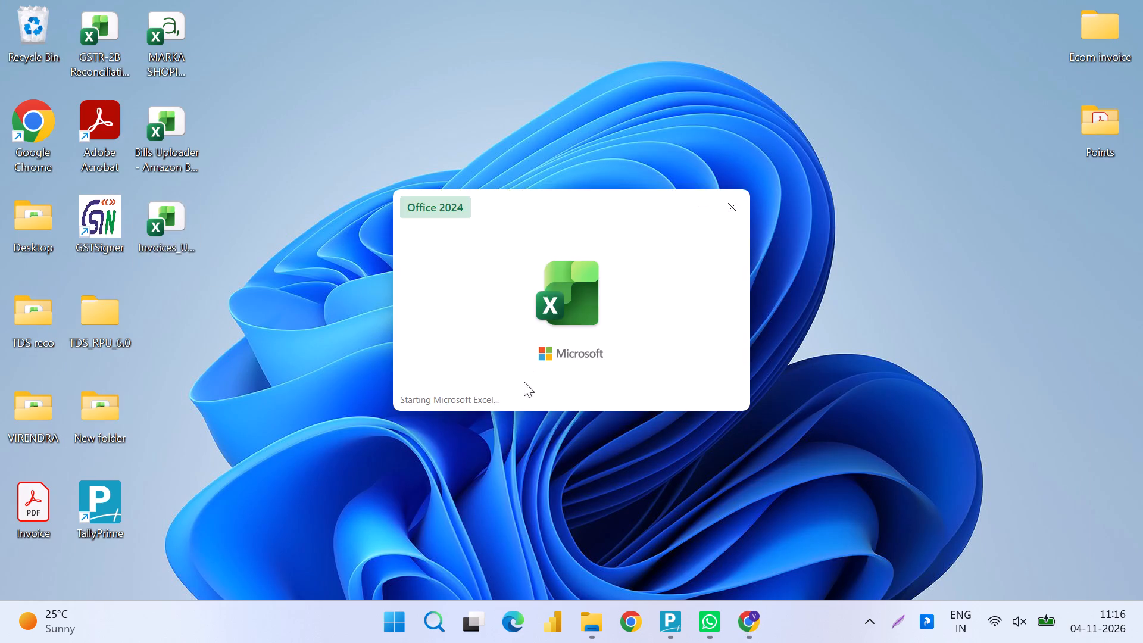
key("Down")
key("ctrl+f")
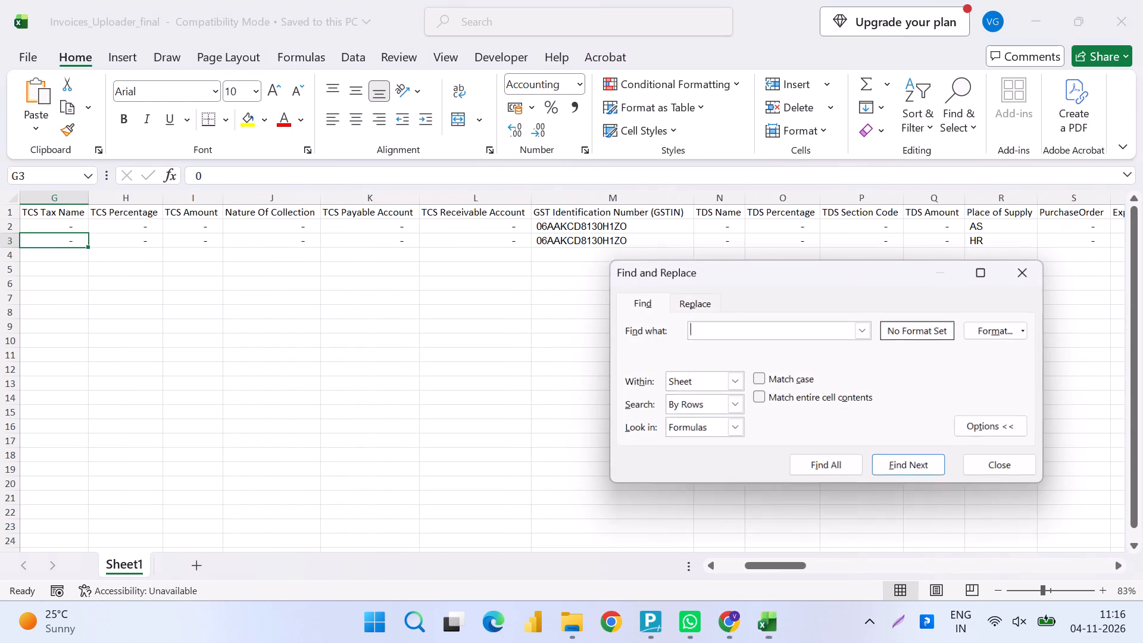
type("hsn")
key("Return")
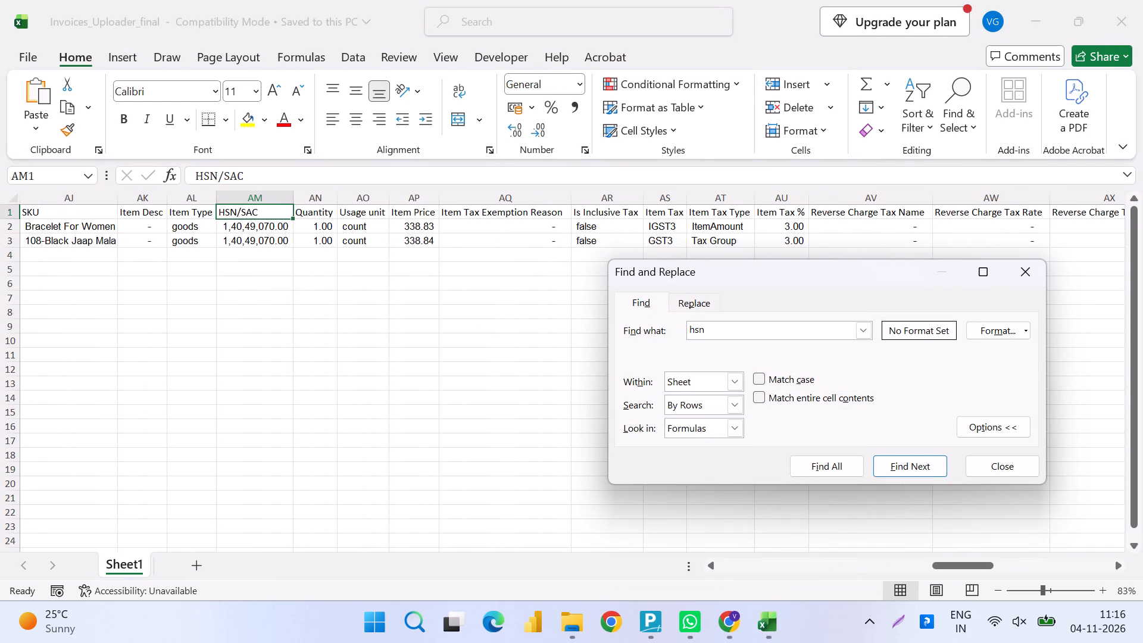
Close the search and change the number format of both HSN/SAC codes, AM2 and AM3, to General.
key("Escape")
key("Down")
key("ctrl+shift+Down")
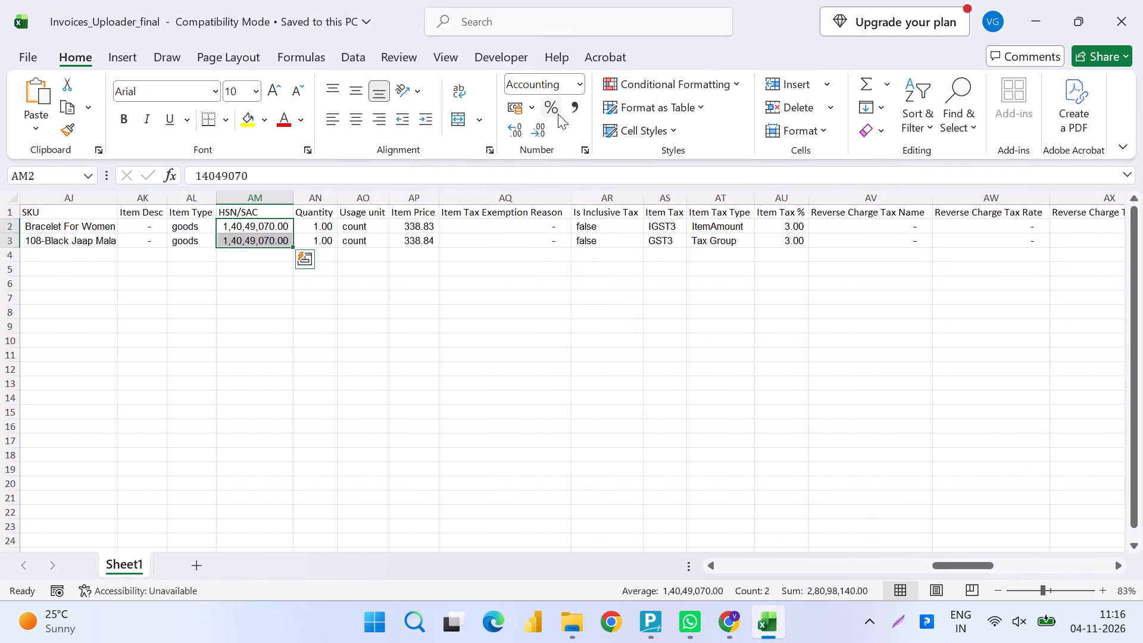
left_click(577, 84)
left_click(566, 132)
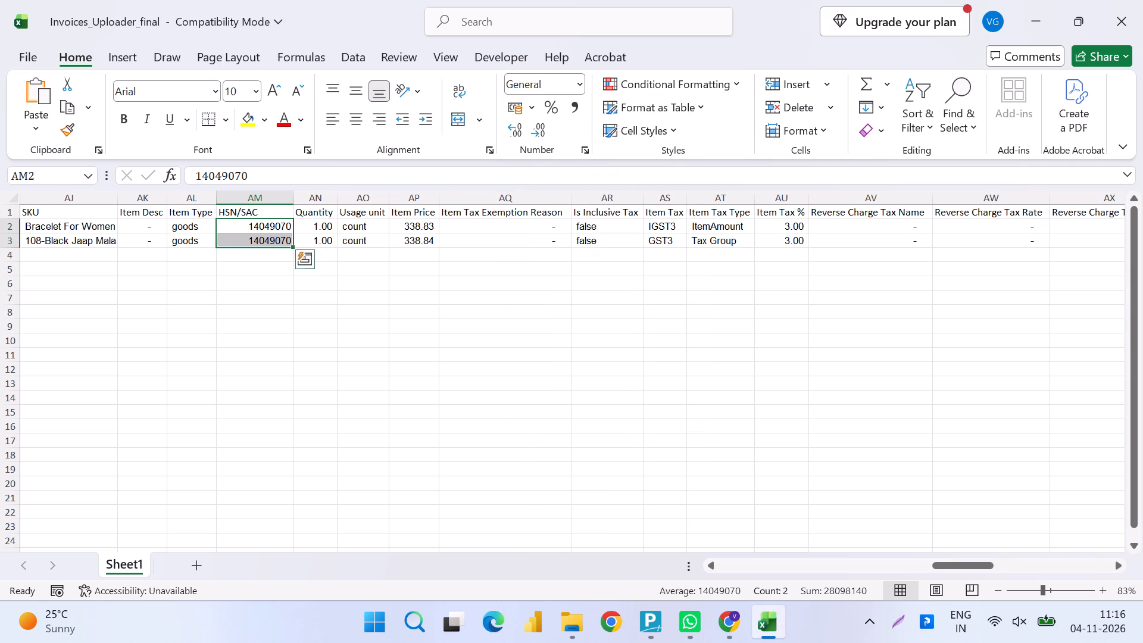
Open the first HSN/SAC code in AM2 for editing and check its digits without changing it.
key("F2")
key("Left")
key("Left")
key("Left")
key("Left")
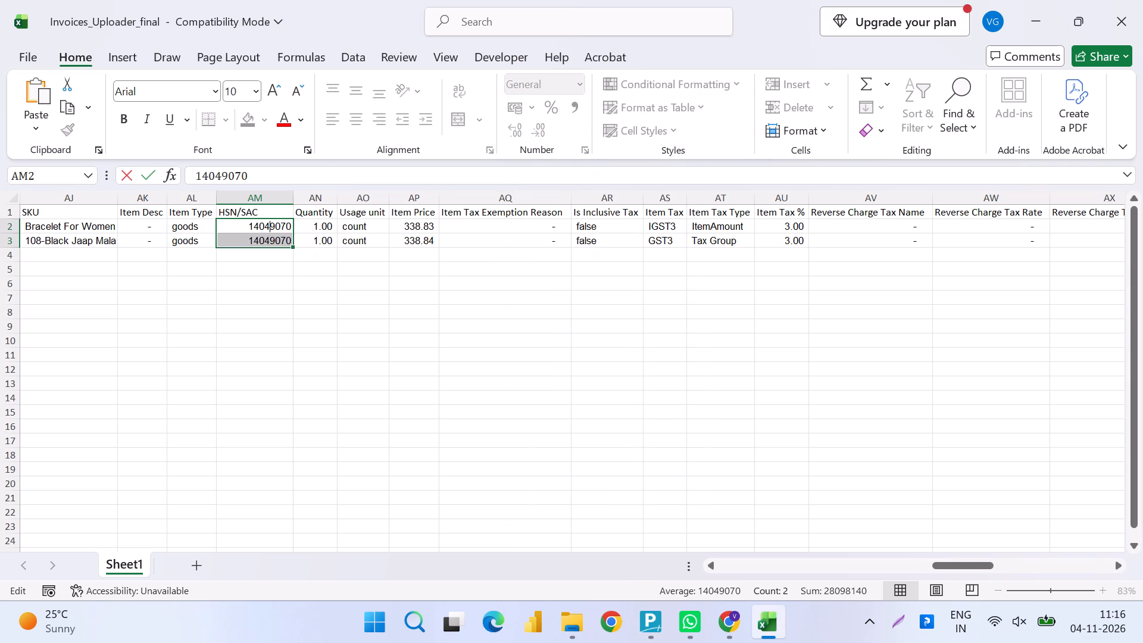
key("ctrl+shift+Right")
key("Return")
Save the Invoices_Uploader_final workbook and close it.
key("ctrl+s")
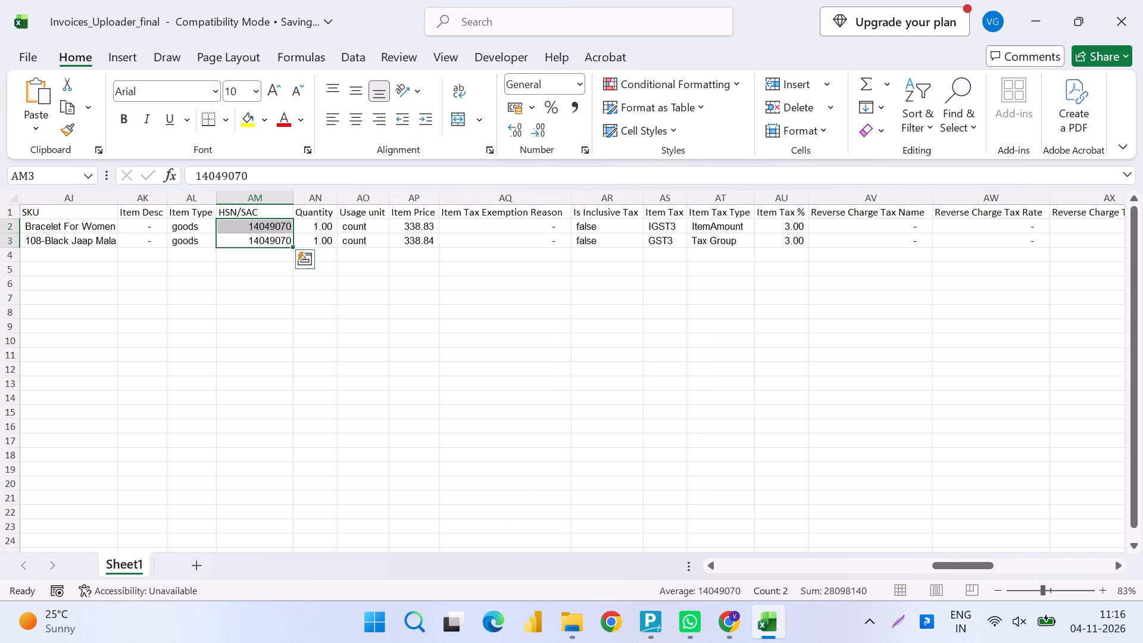
left_click(1142, 2)
Back in Zoho Books, replace the import file with the updated Invoices_Uploader_final, continue to the preview, and expand the skipped records' details.
key("alt+Tab")
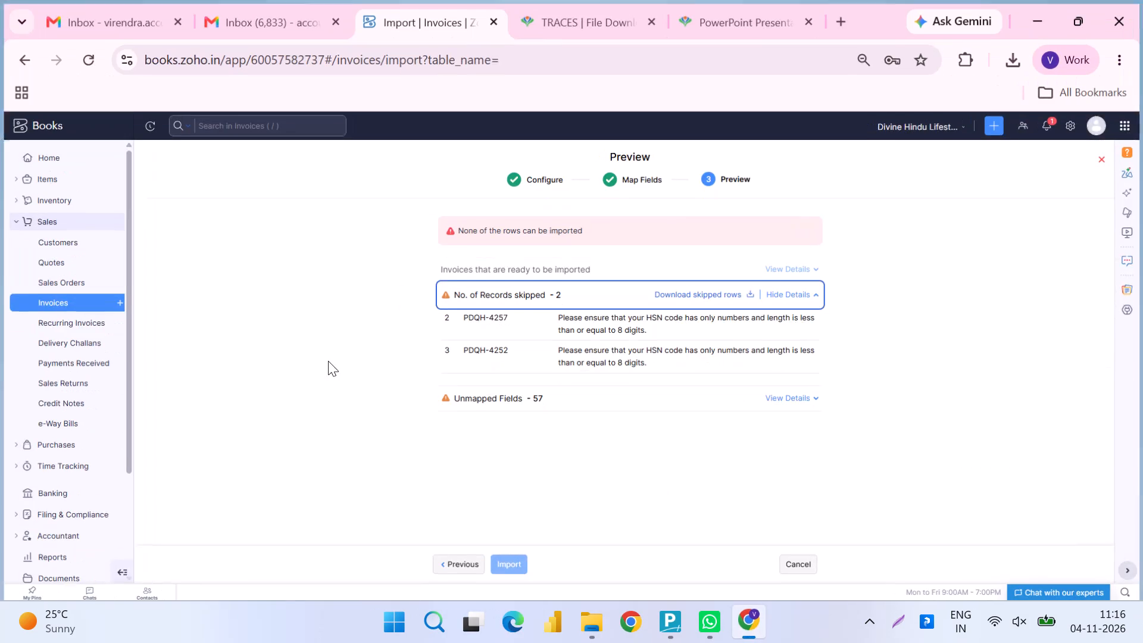
left_click(448, 564)
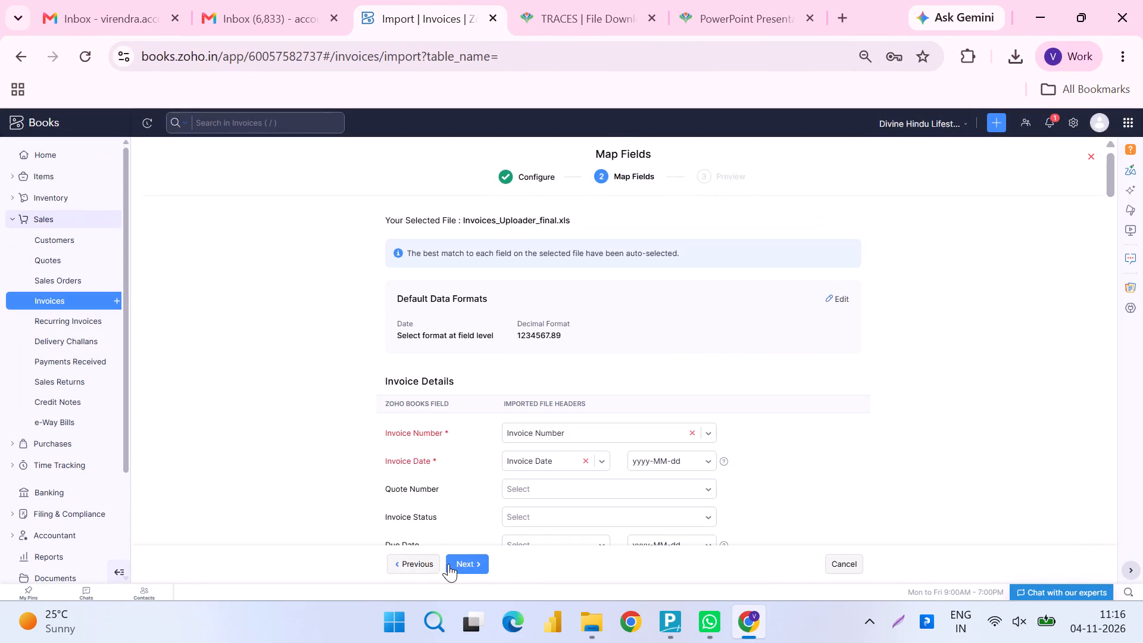
left_click(397, 563)
left_click(616, 289)
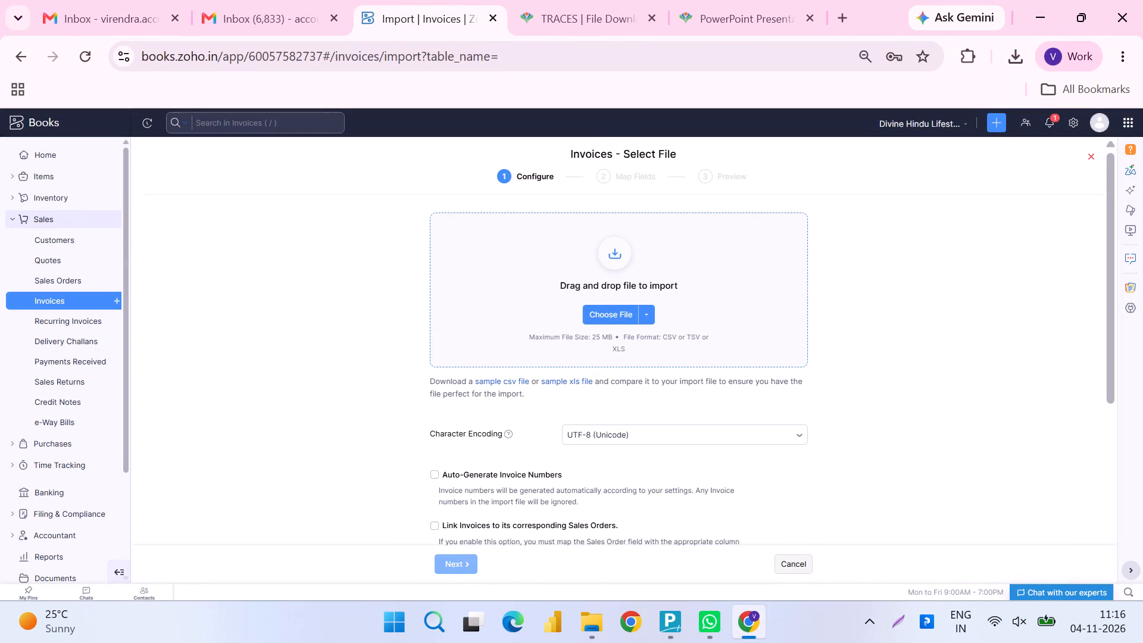
left_click(612, 317)
double_click(339, 147)
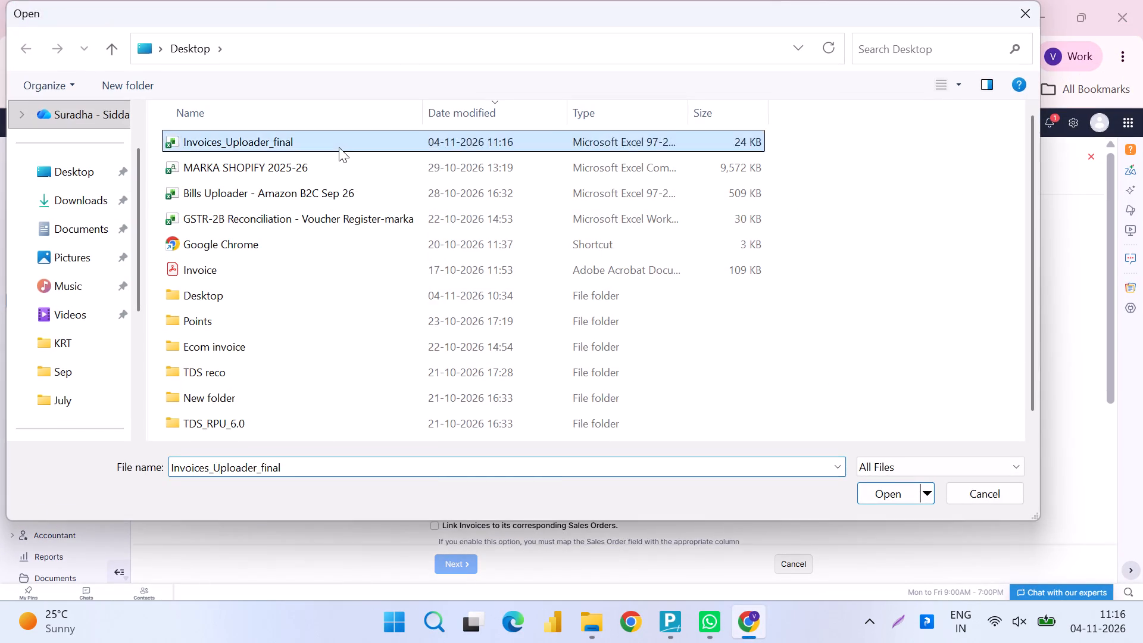
left_click(455, 563)
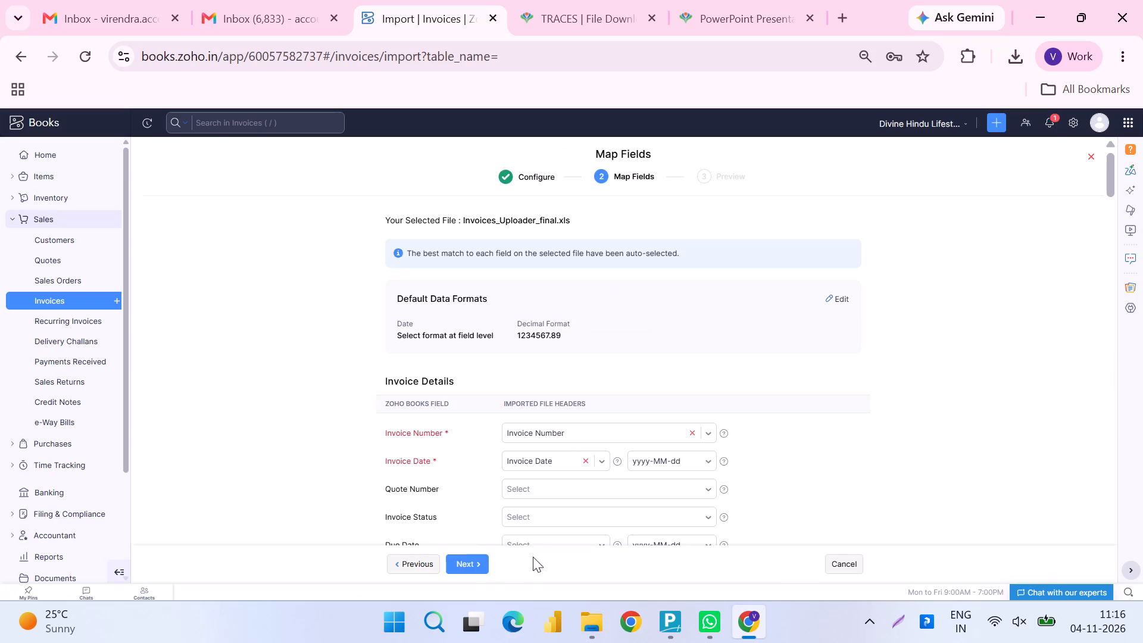
left_click(459, 561)
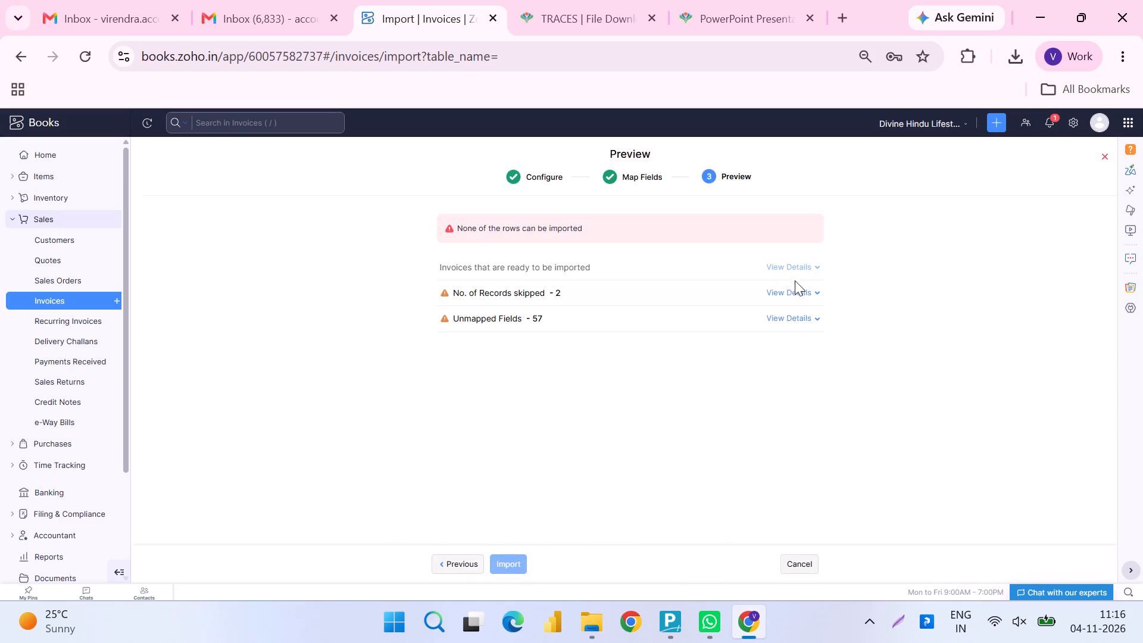
left_click(798, 289)
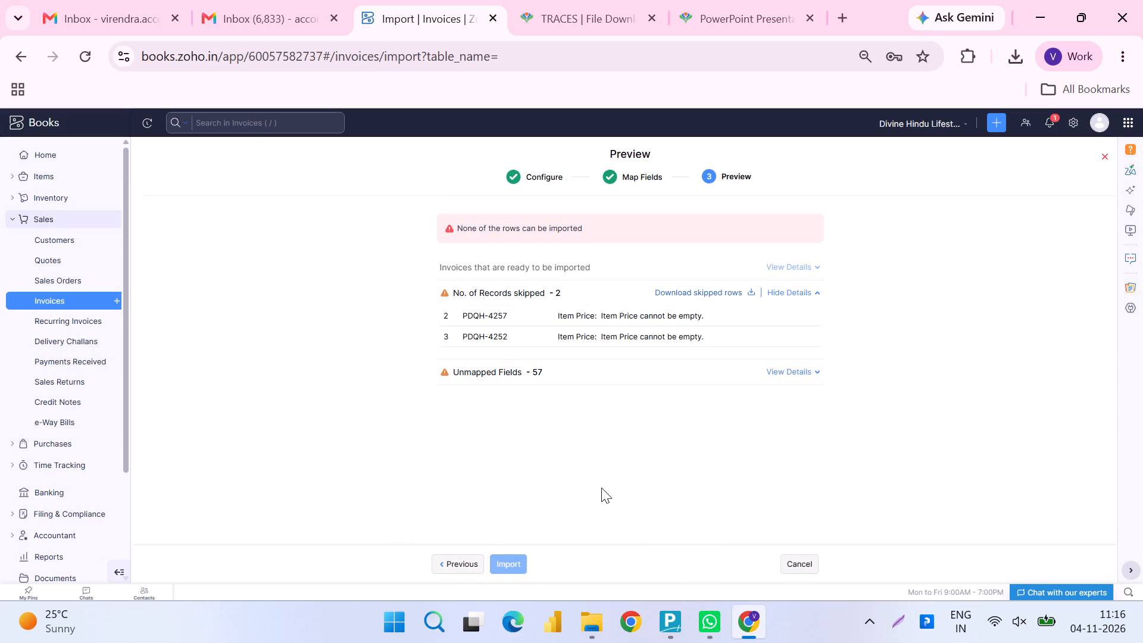